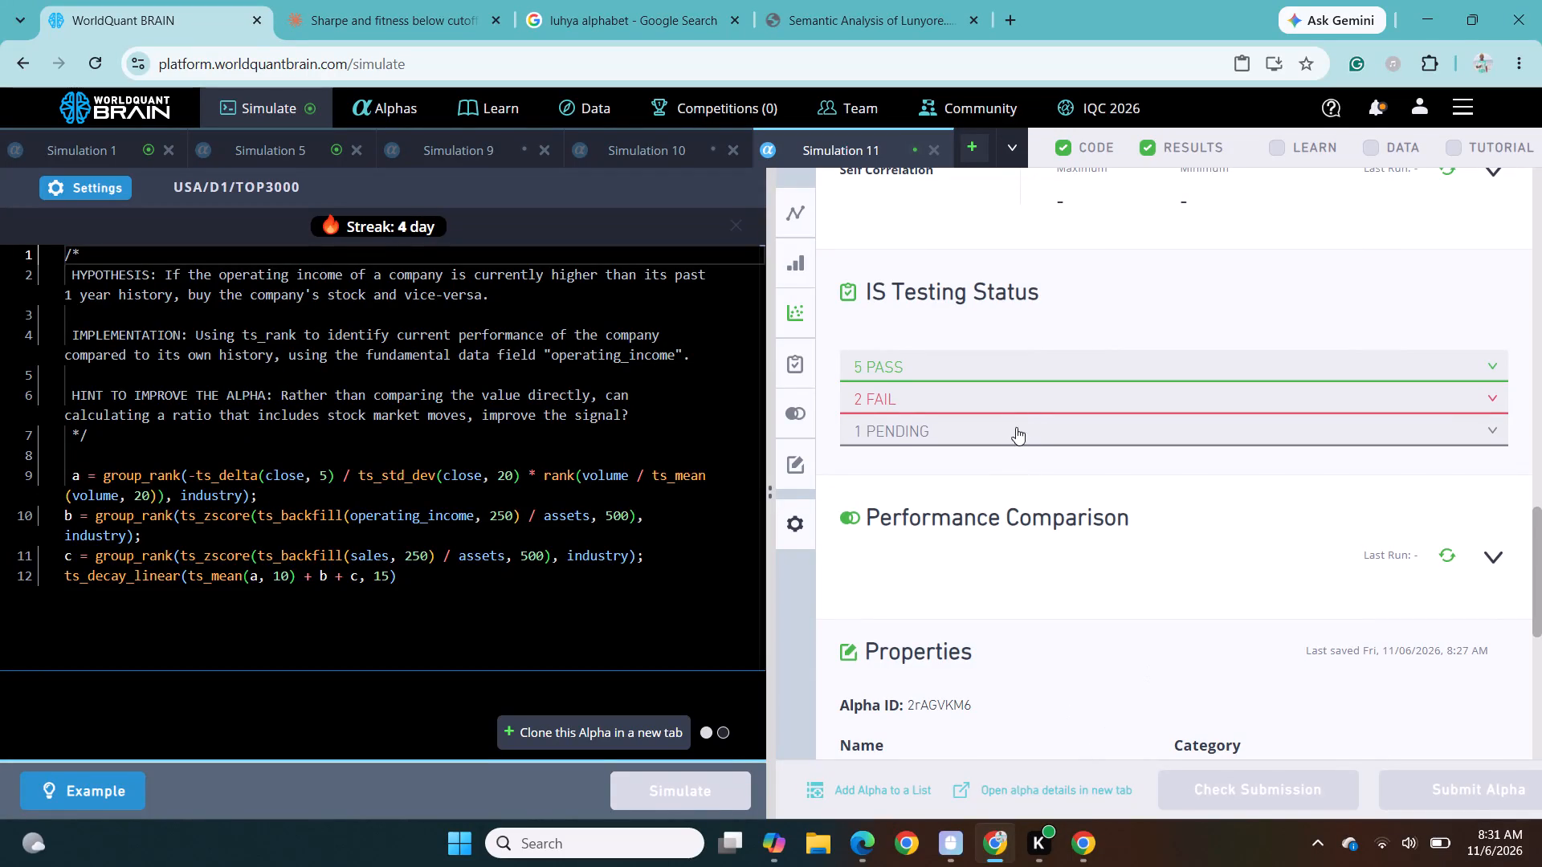
# Expand the failed checks under IS Testing Status to examine which criteria Simulation 11 misses.
pyautogui.click(1036, 391)
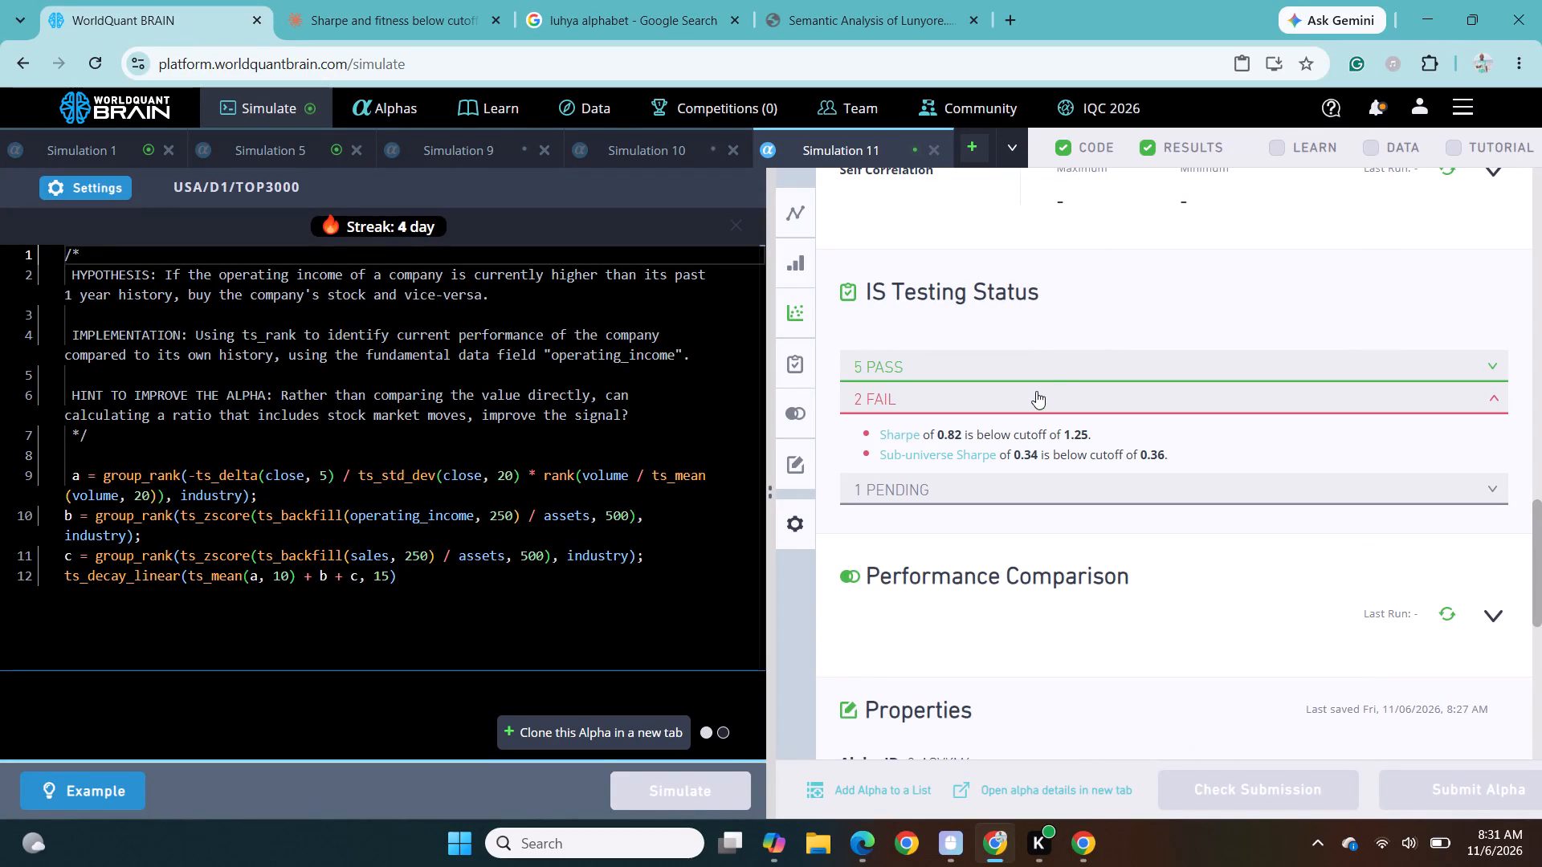
# Set the truncation to 0.06 in the Simulation 11 settings and apply the change.
pyautogui.click(104, 178)
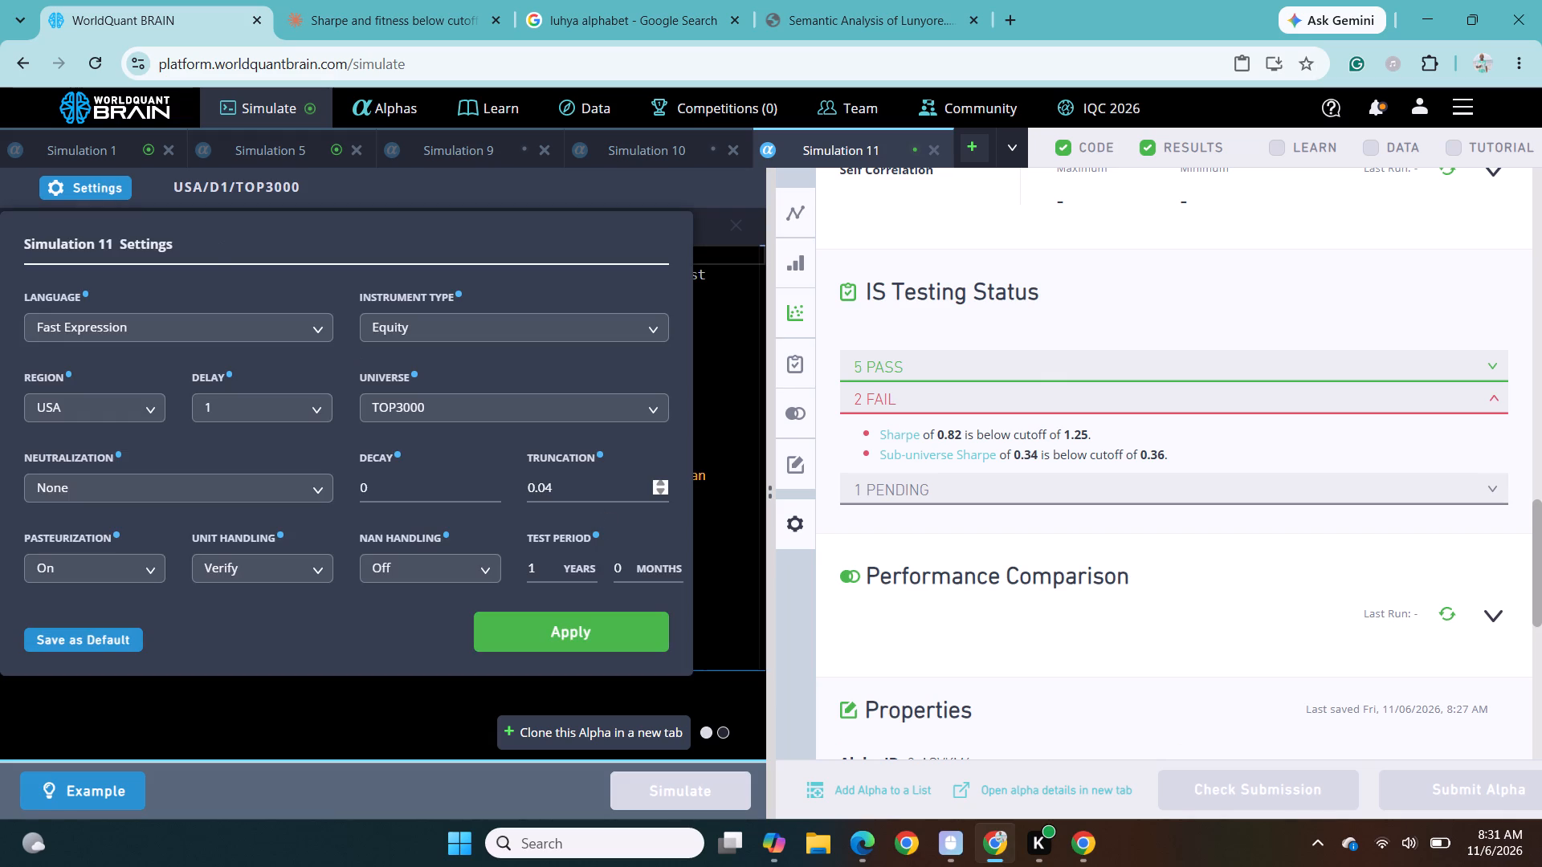
pyautogui.click(572, 490)
pyautogui.press('BackSpace')
pyautogui.press('6')
pyautogui.press('Return')
pyautogui.click(585, 613)
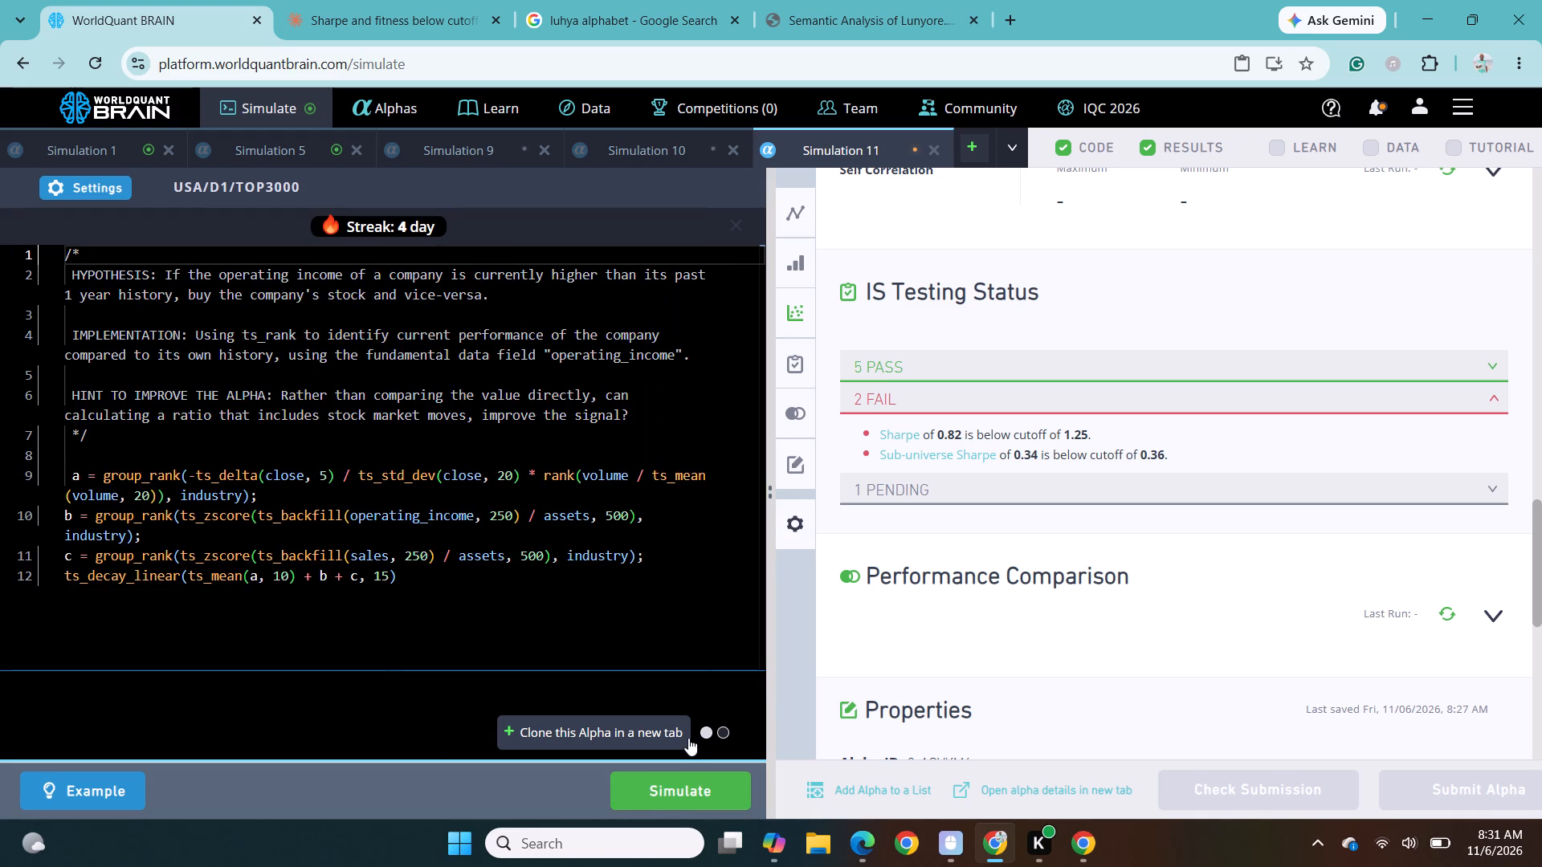
# Run the simulation of the Simulation 11 alpha with the updated settings.
pyautogui.click(672, 799)
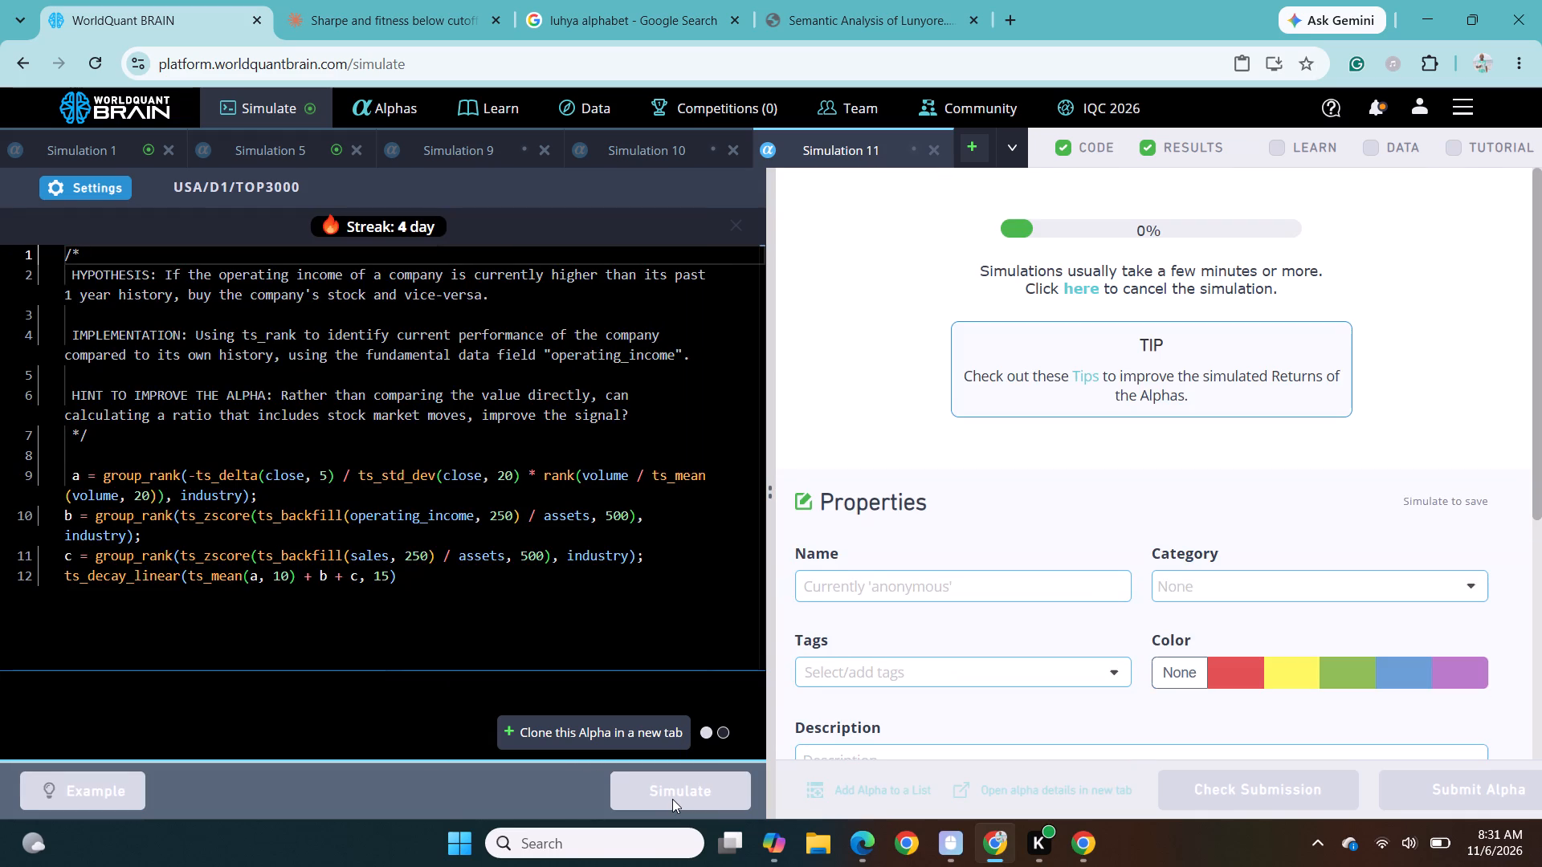
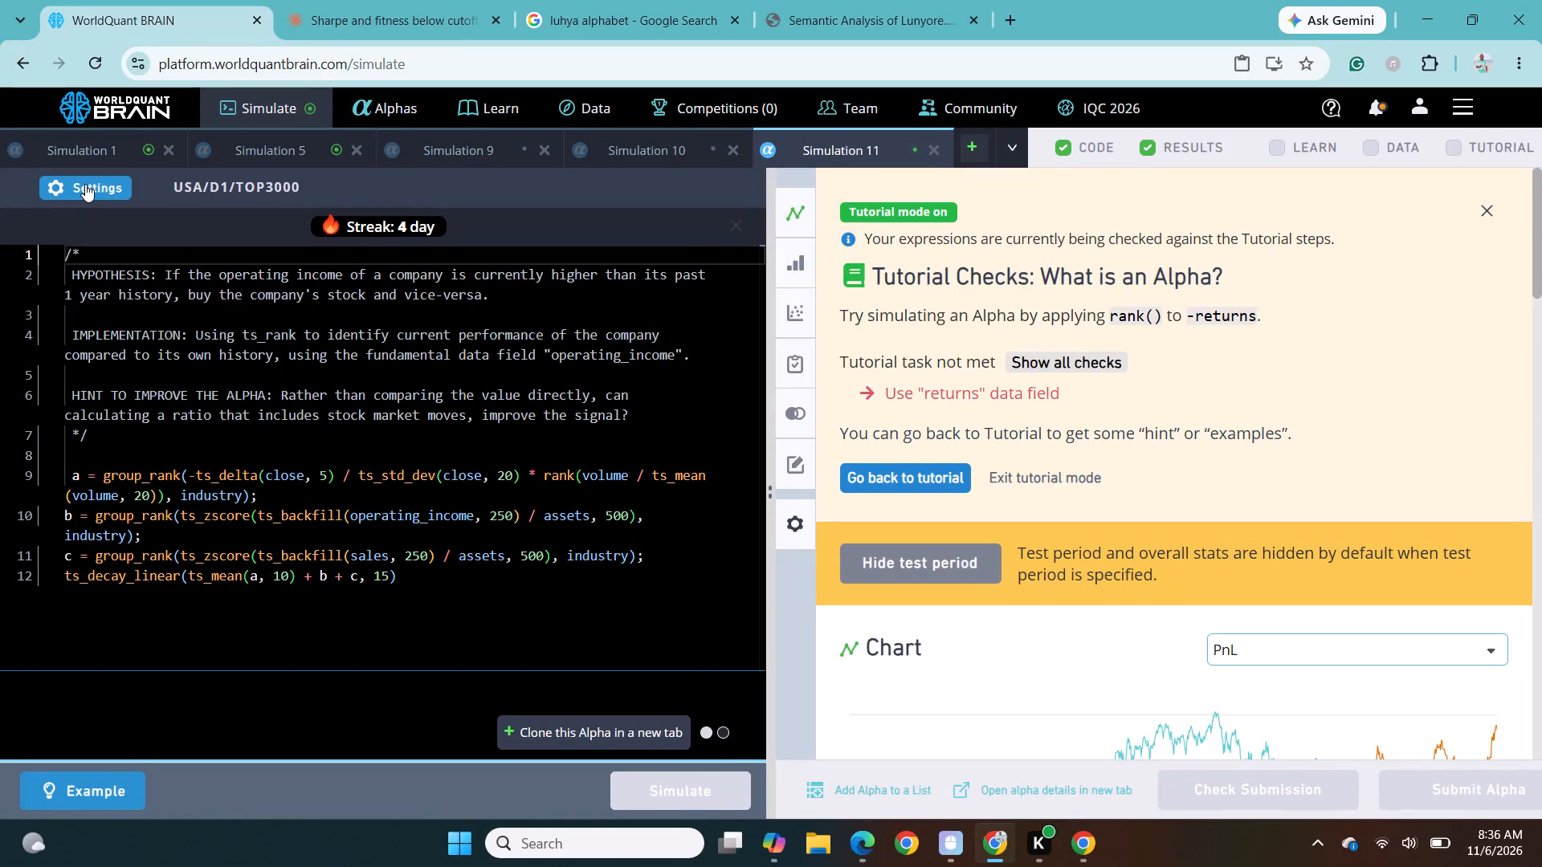
# Review the Simulation 11 settings and its IS Testing Status results.
pyautogui.click(85, 184)
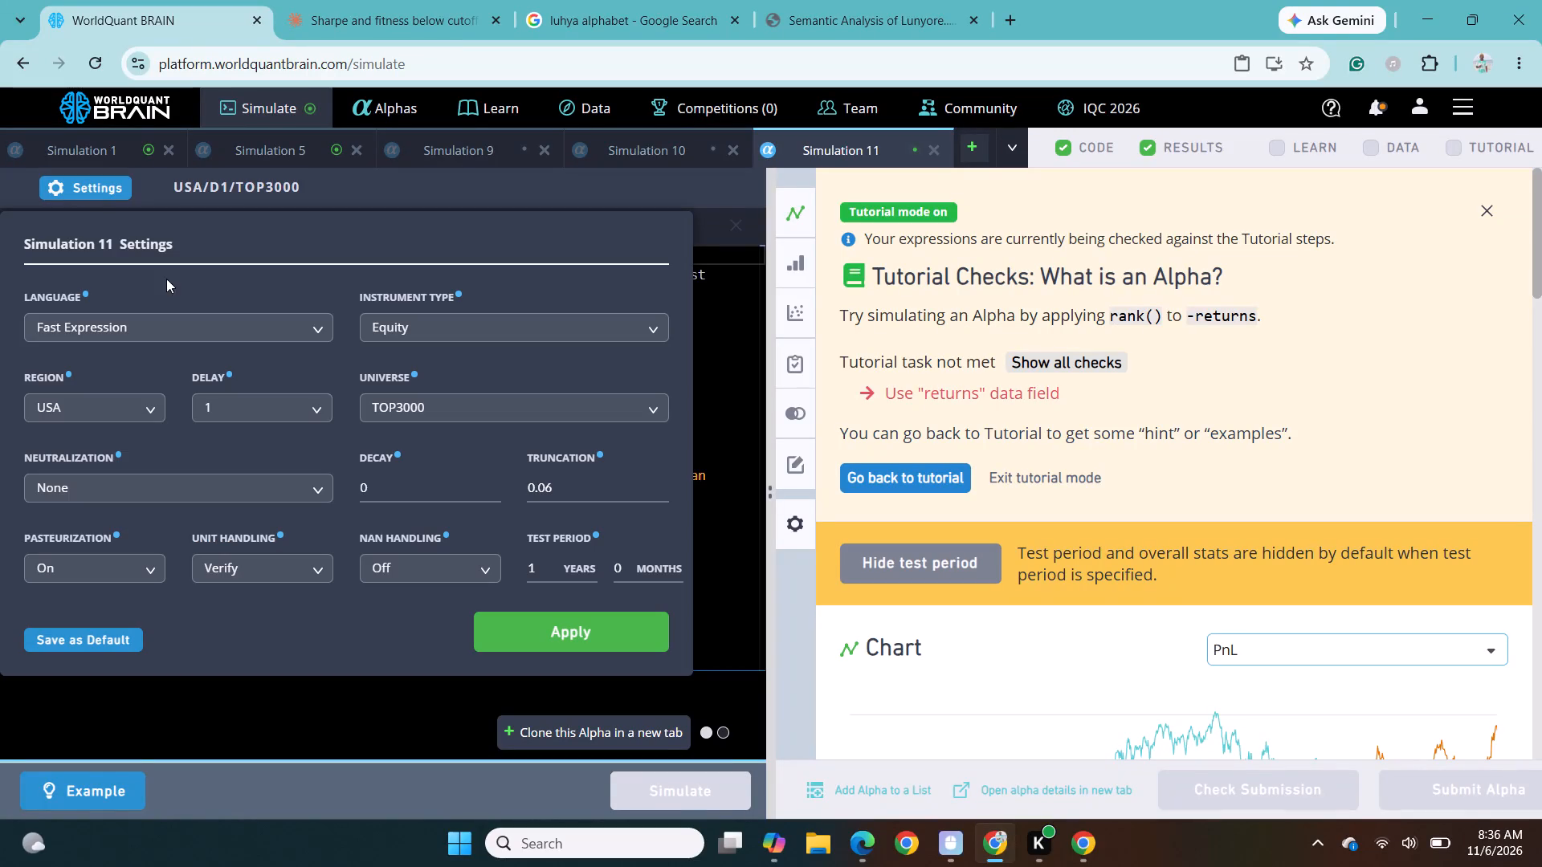
pyautogui.click(534, 637)
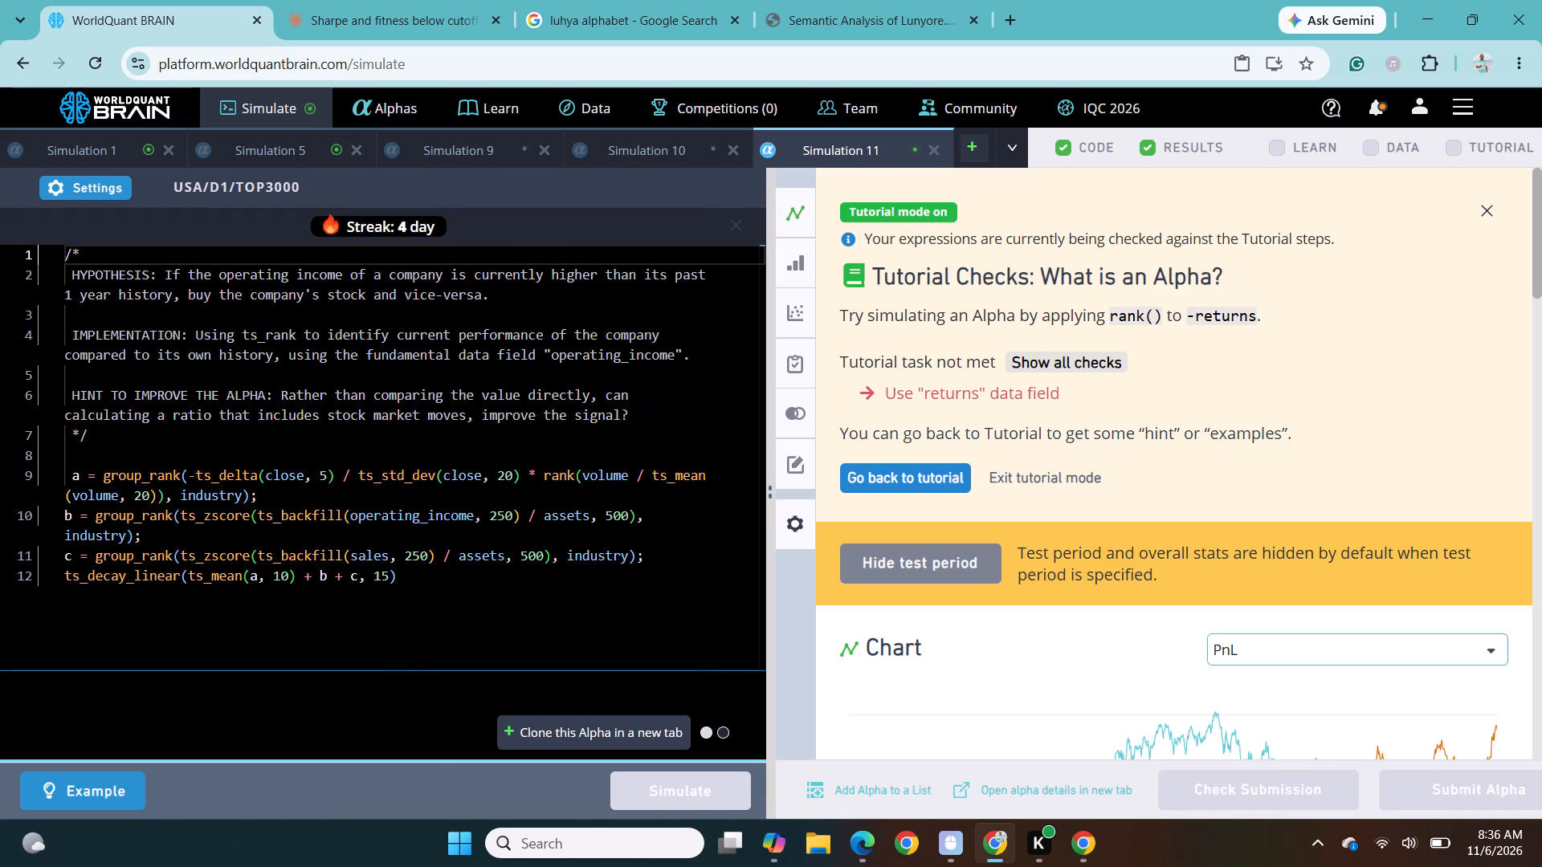
pyautogui.scroll(-1, 914, 654)
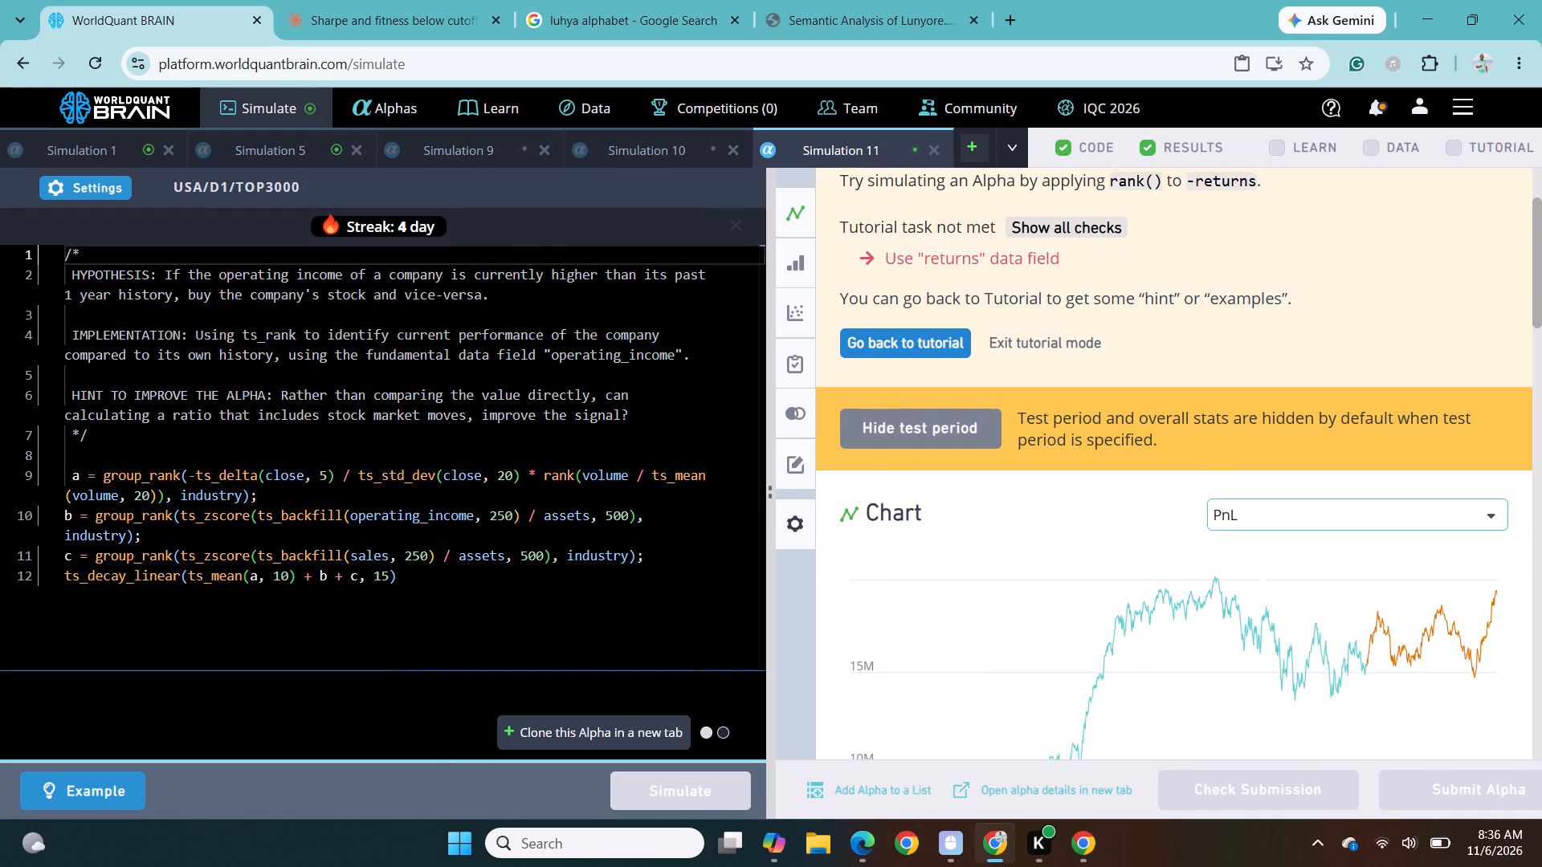
pyautogui.scroll(-5, 914, 654)
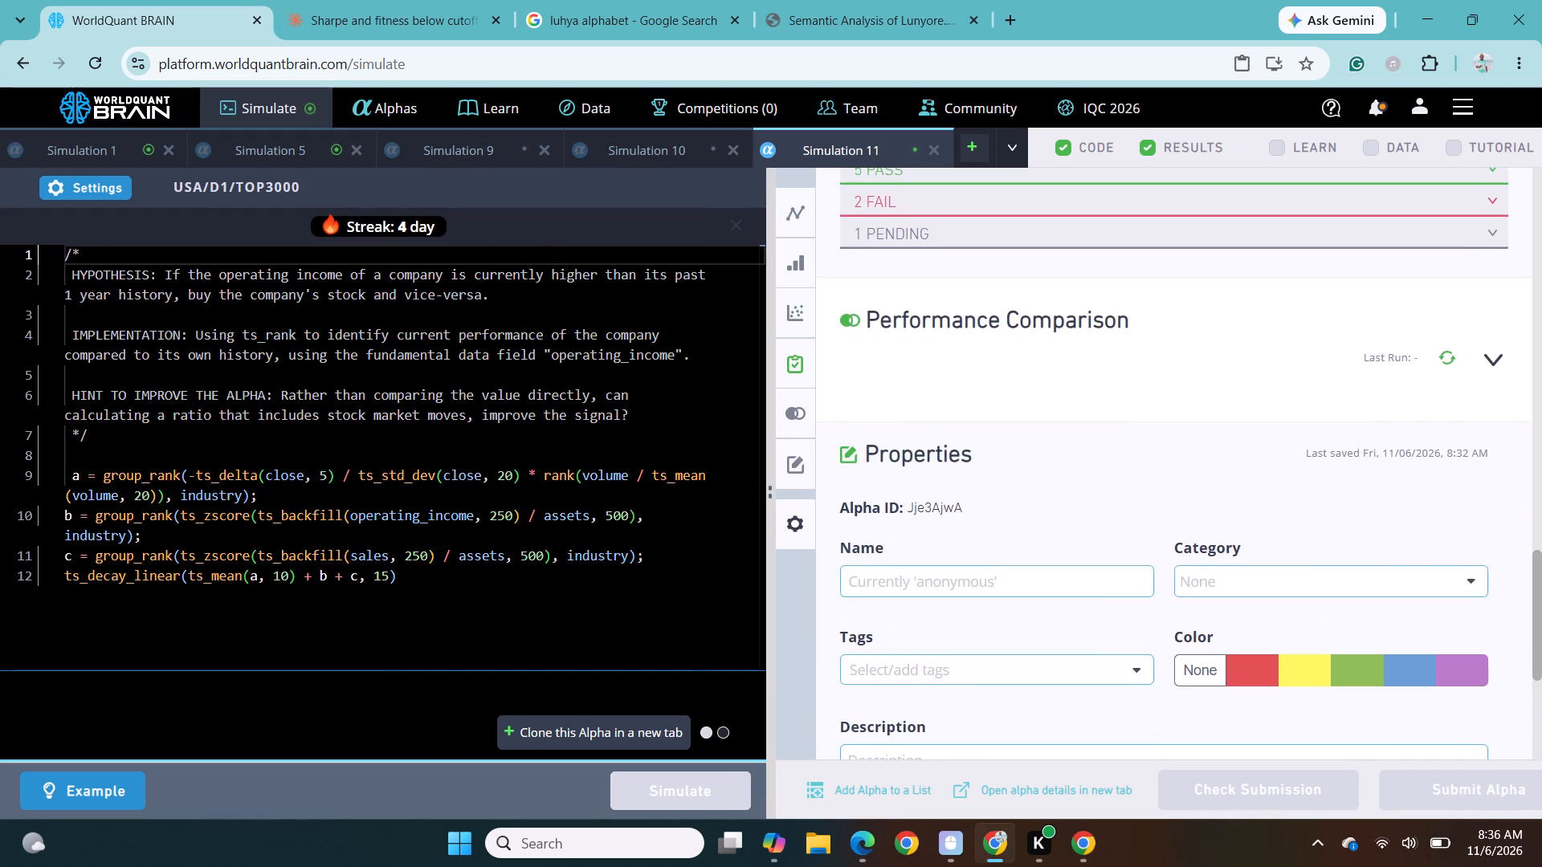
pyautogui.scroll(1, 914, 654)
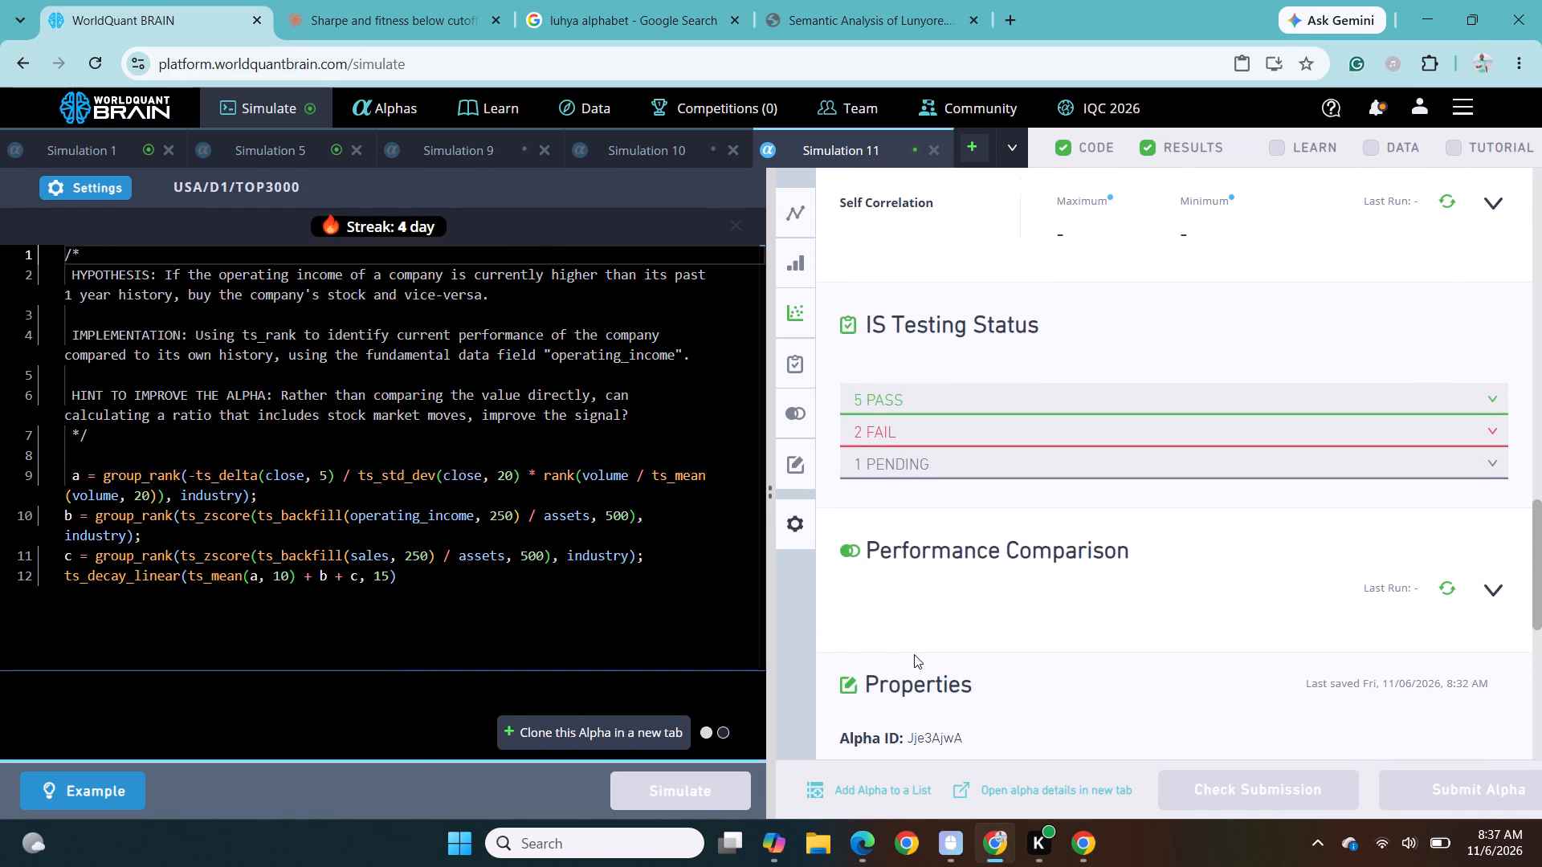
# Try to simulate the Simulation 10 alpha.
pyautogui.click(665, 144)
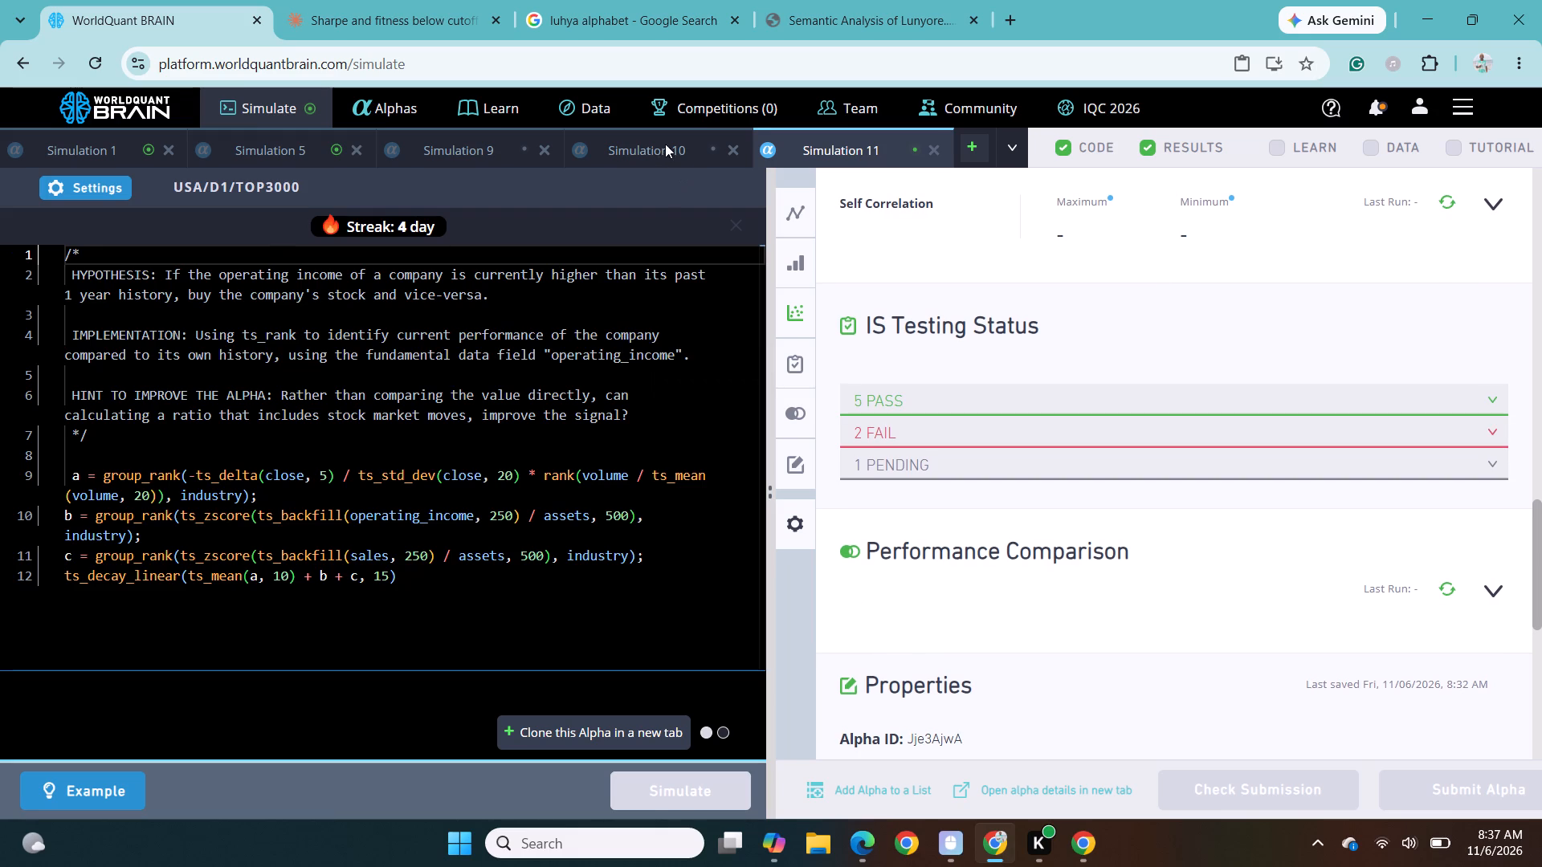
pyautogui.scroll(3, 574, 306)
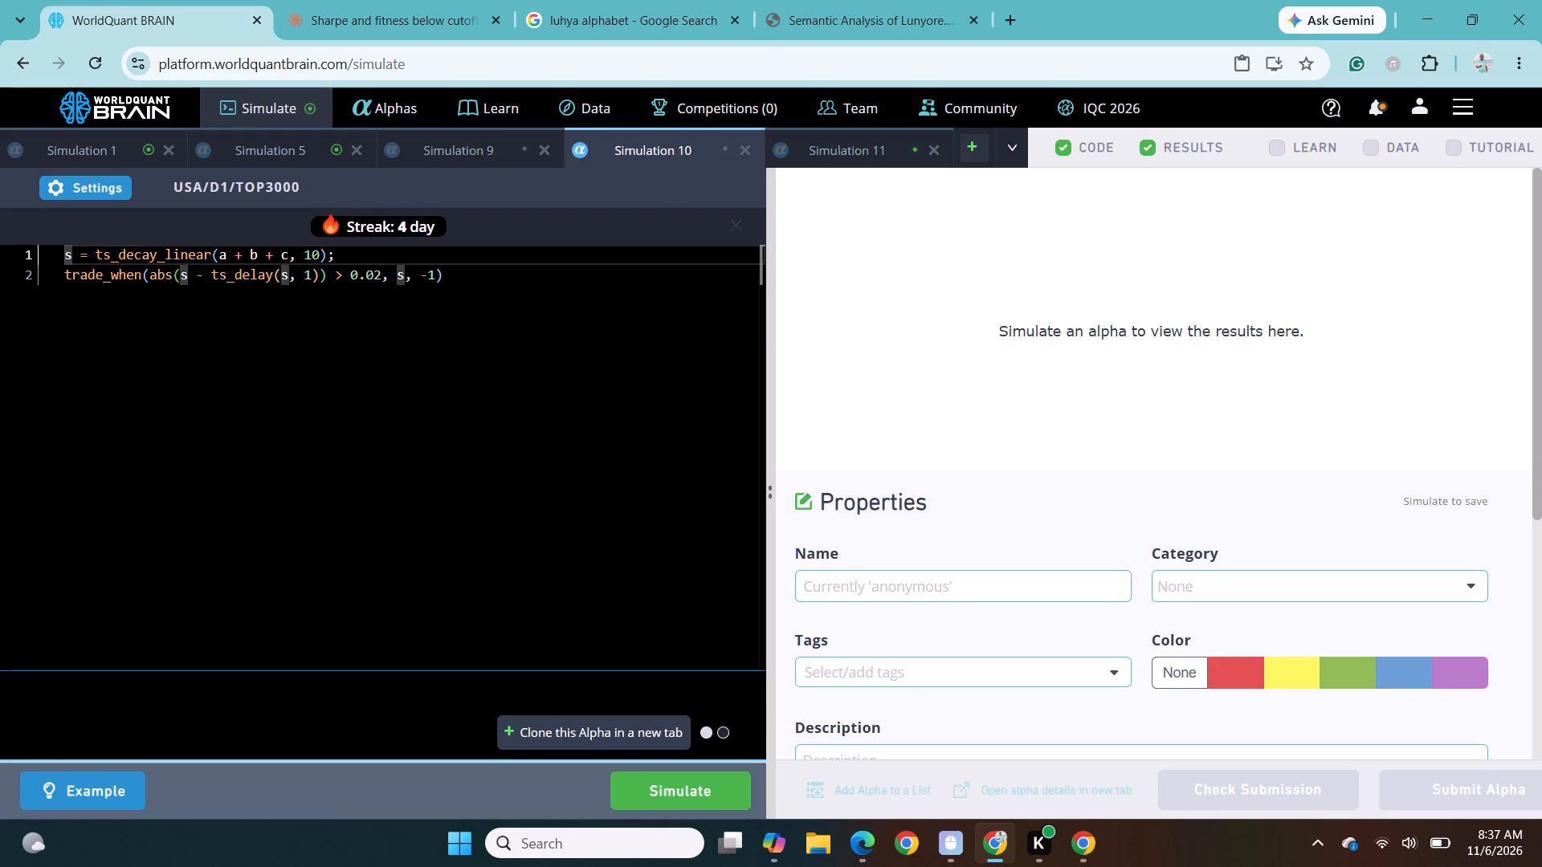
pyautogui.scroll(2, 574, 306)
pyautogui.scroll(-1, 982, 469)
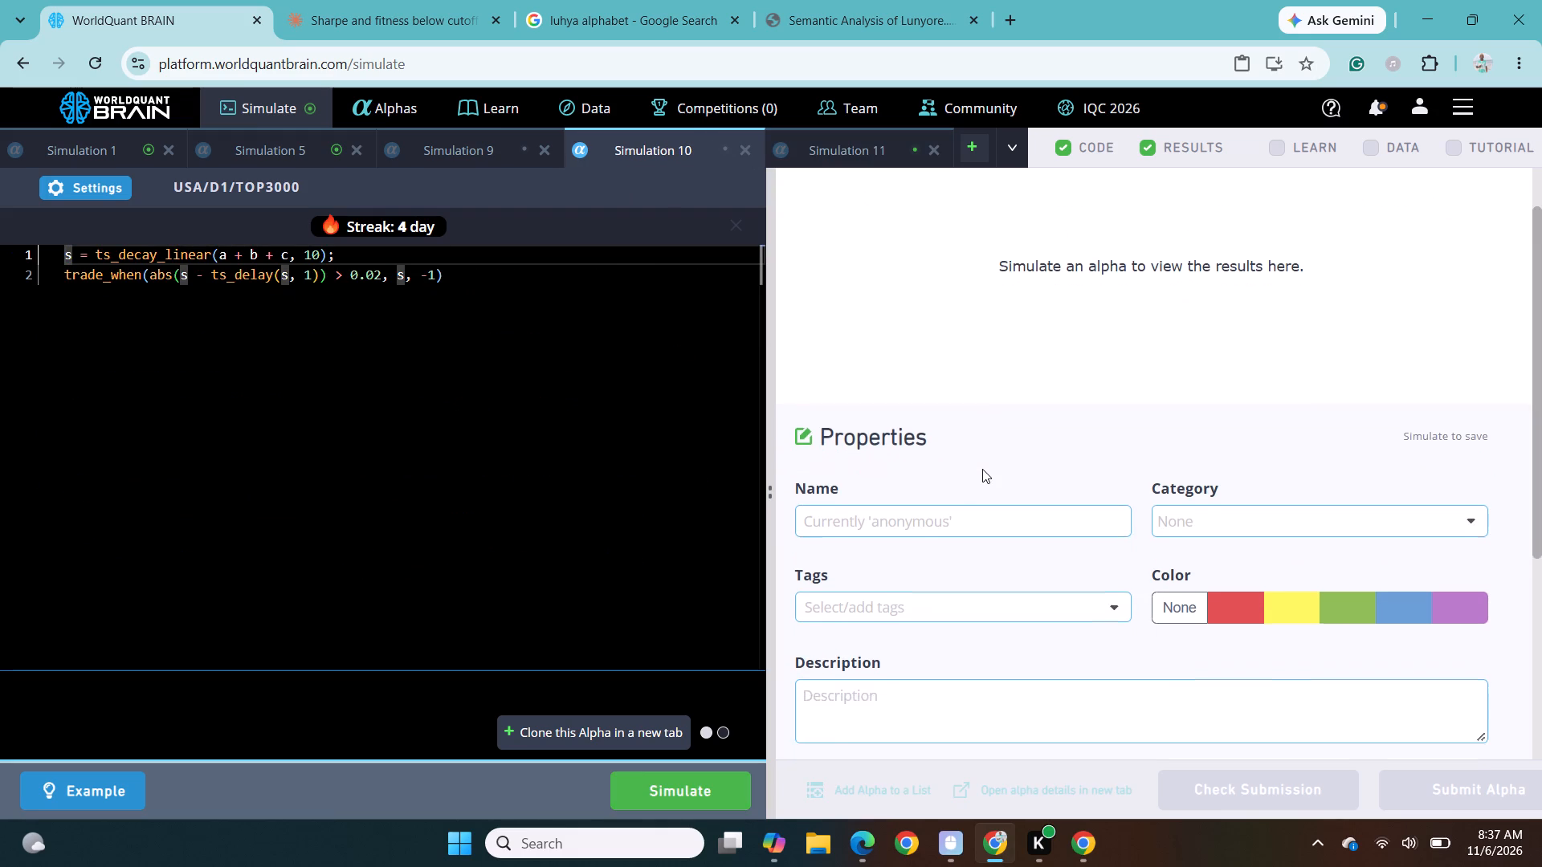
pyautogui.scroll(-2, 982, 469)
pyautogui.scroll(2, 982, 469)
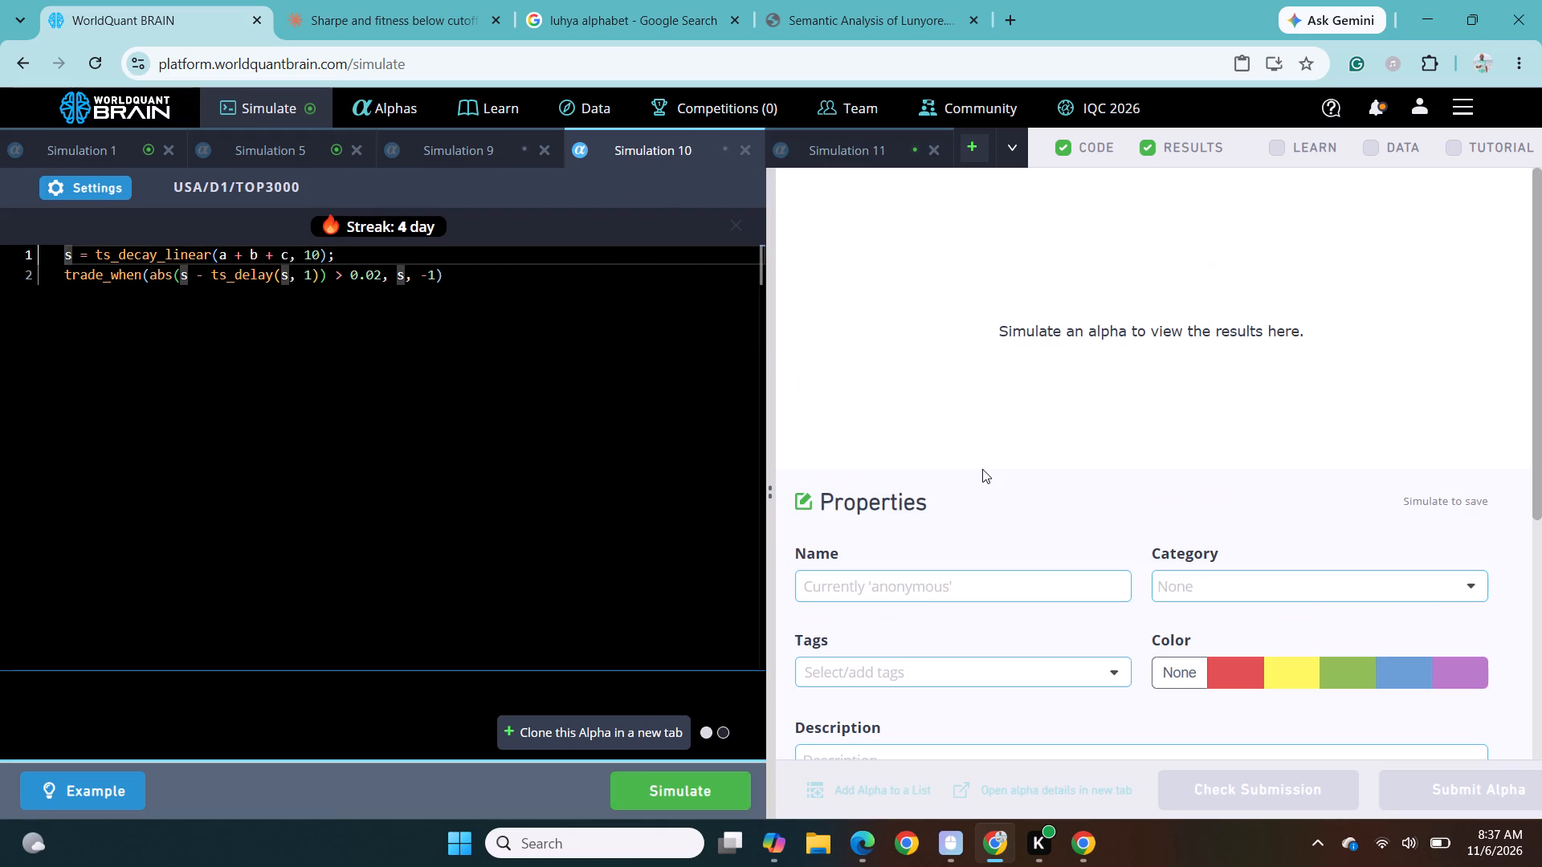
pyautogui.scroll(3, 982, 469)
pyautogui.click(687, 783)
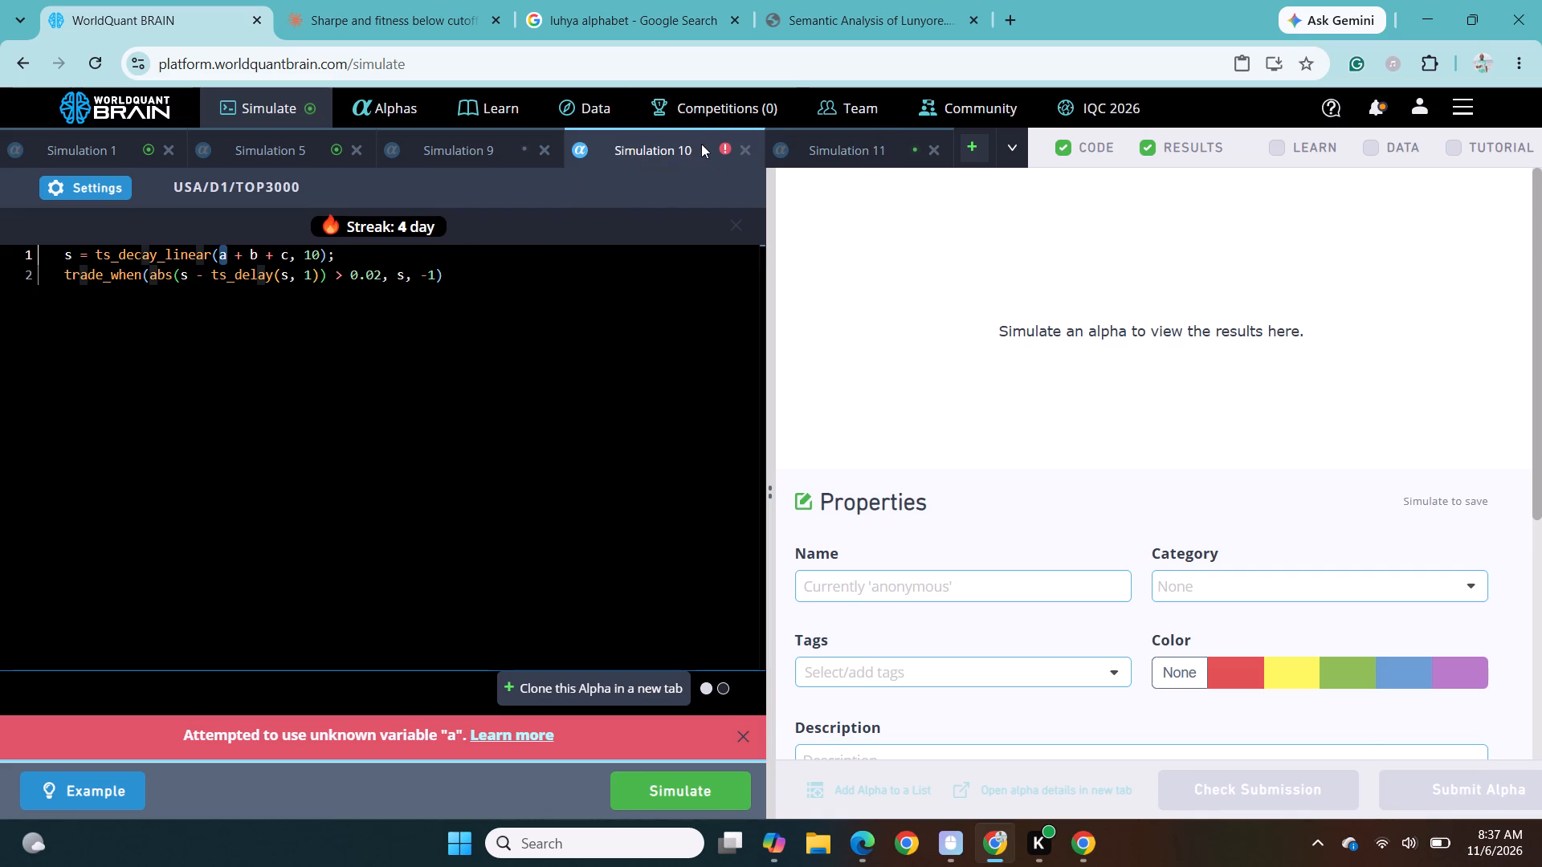
# Close the Simulation 10 tab and discard its unsimulated code.
pyautogui.click(744, 143)
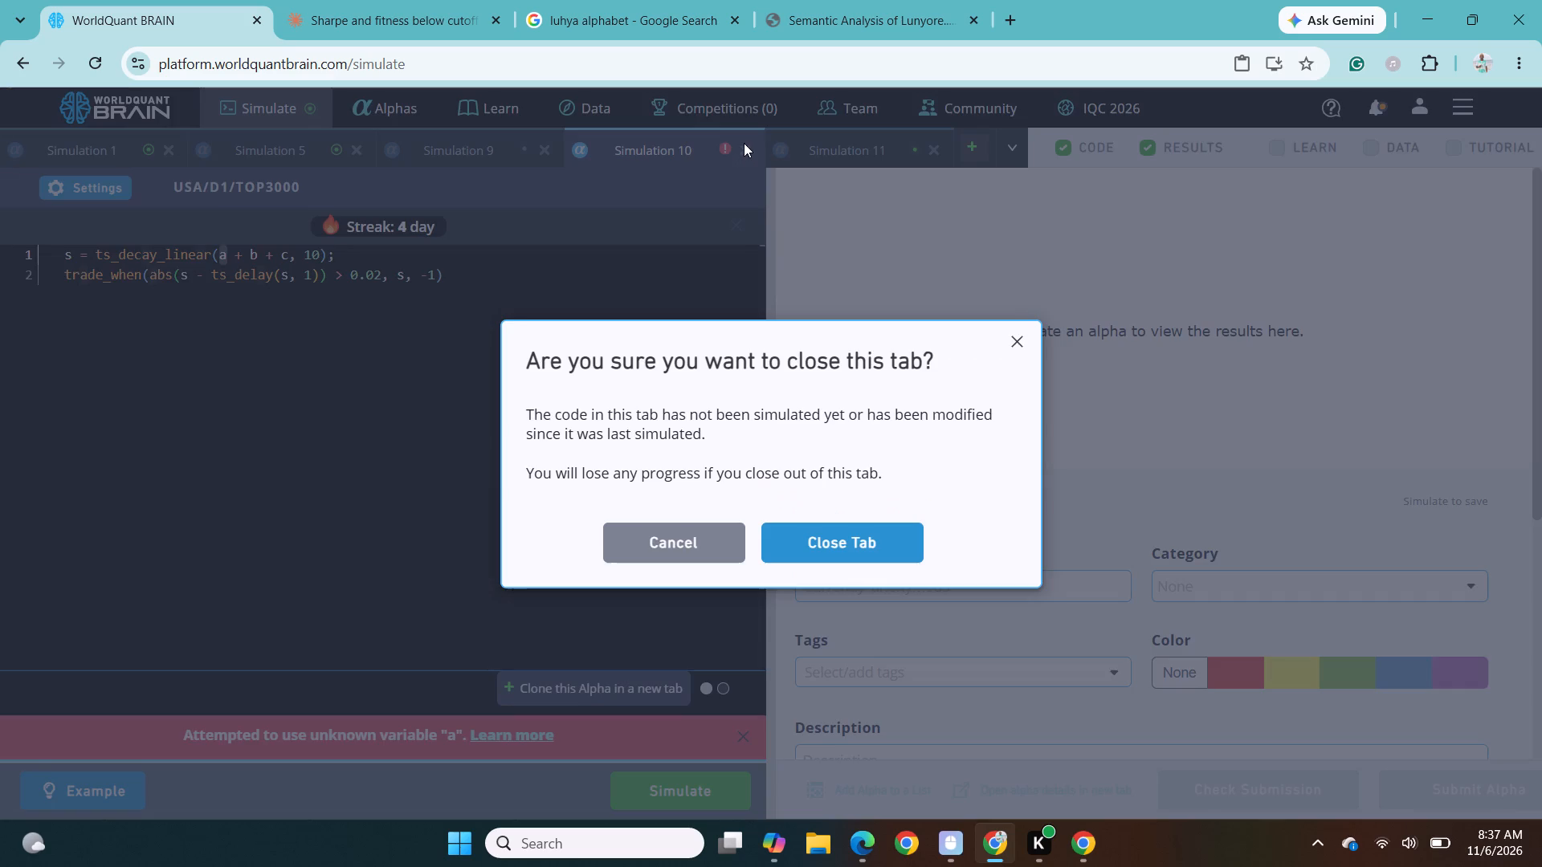
pyautogui.click(830, 551)
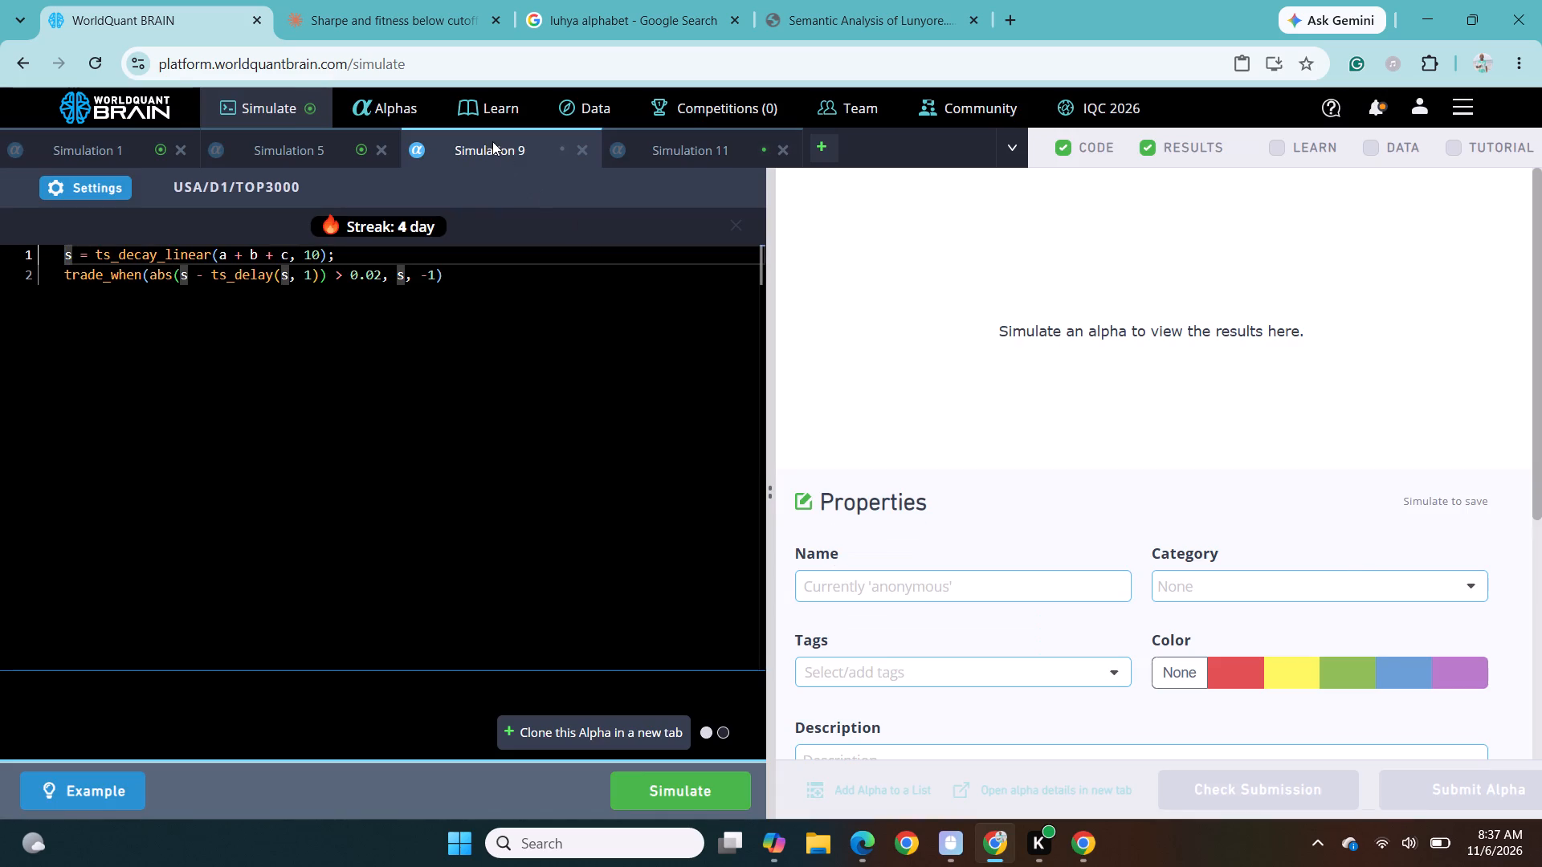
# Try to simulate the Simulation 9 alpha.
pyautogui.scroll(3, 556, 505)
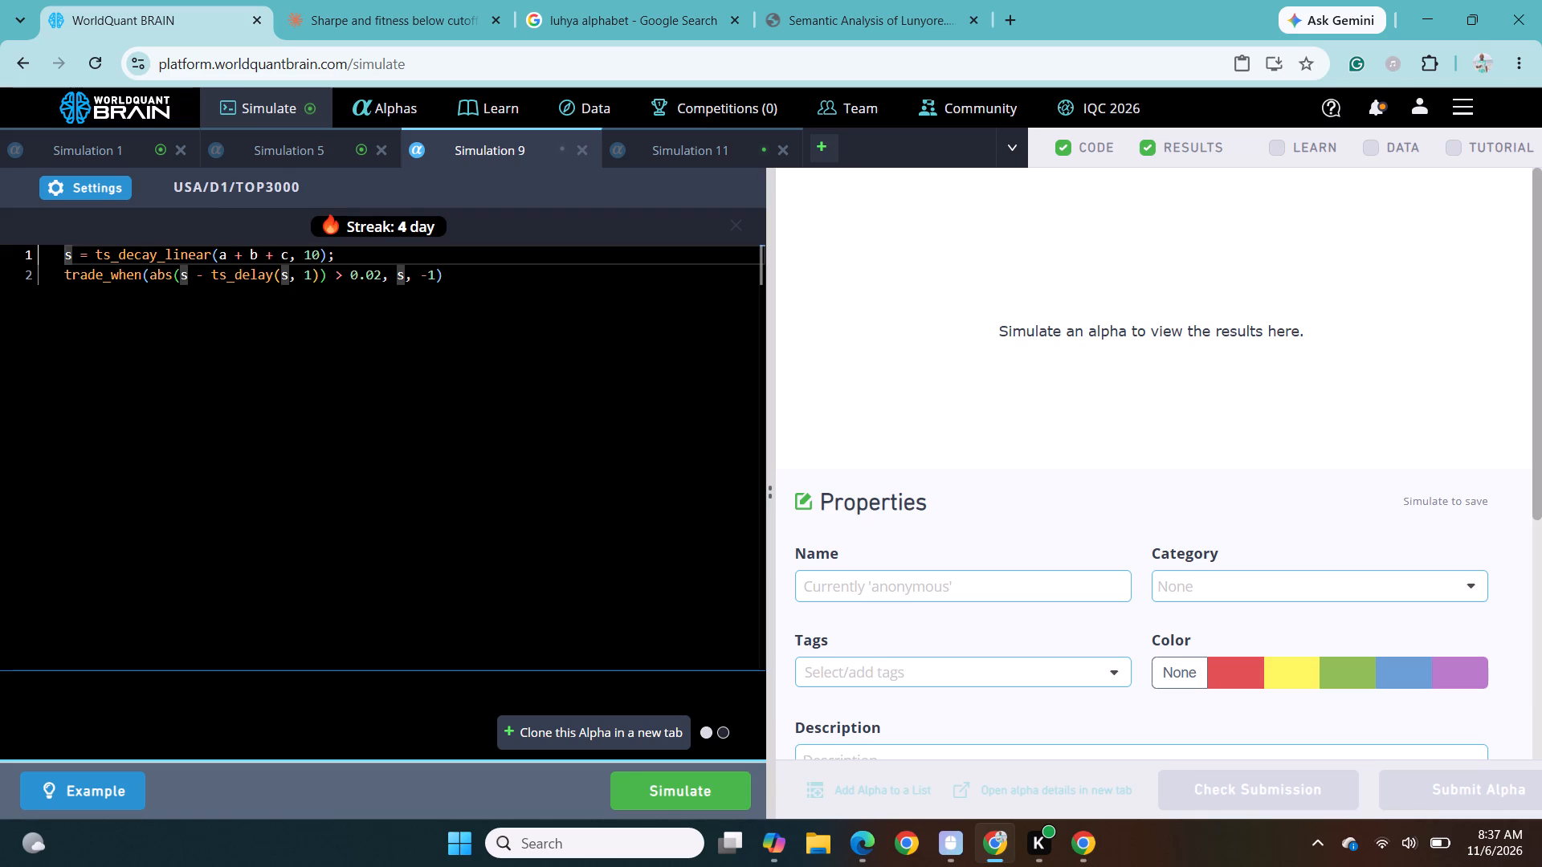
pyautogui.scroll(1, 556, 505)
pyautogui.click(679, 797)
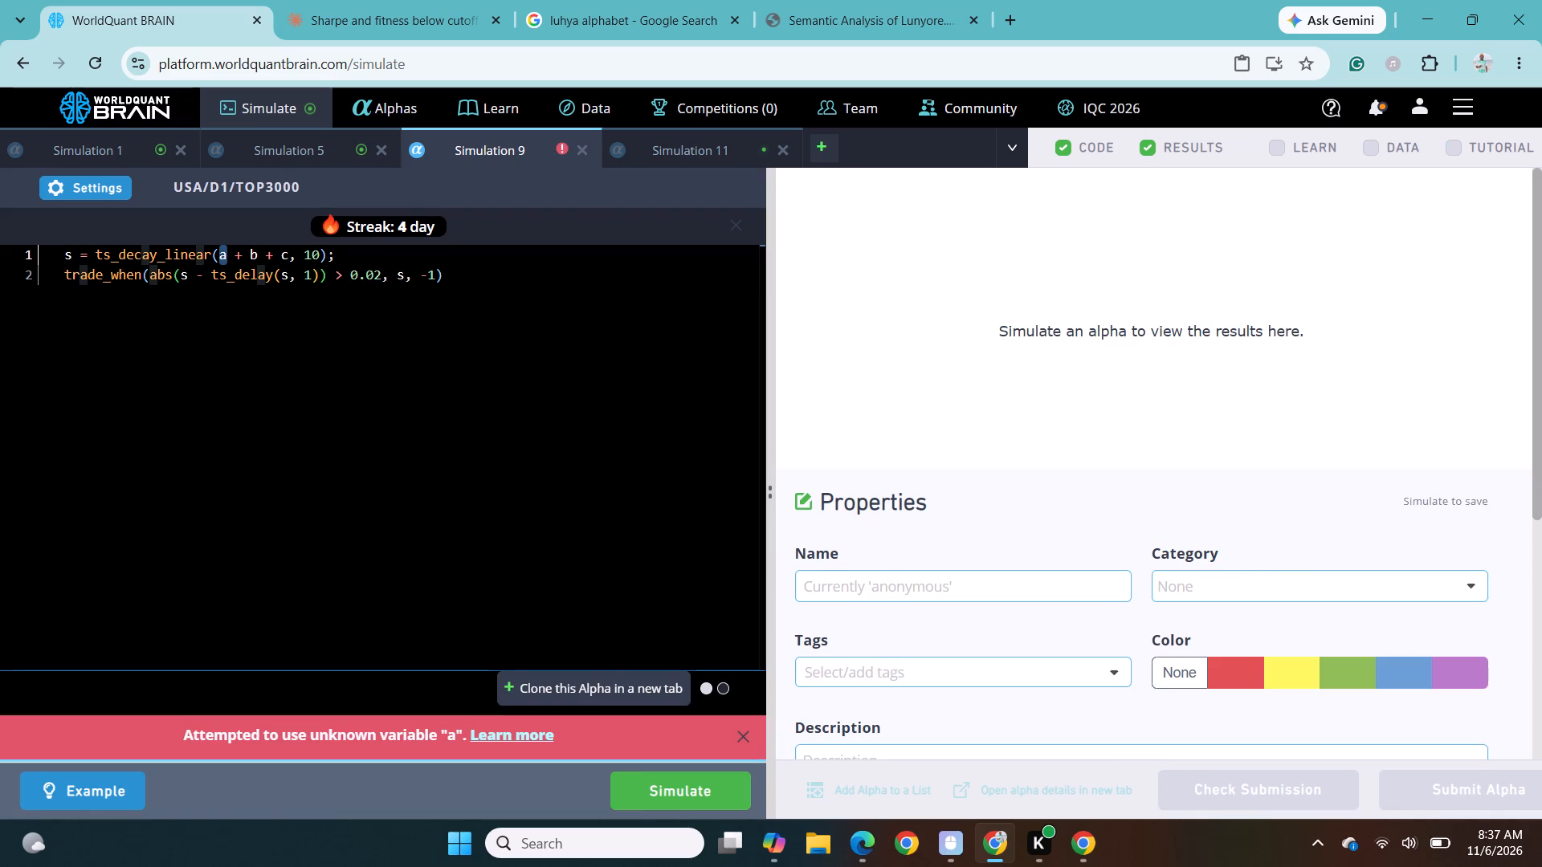
# Close the Simulation 9 tab and discard its unsimulated code.
pyautogui.click(578, 148)
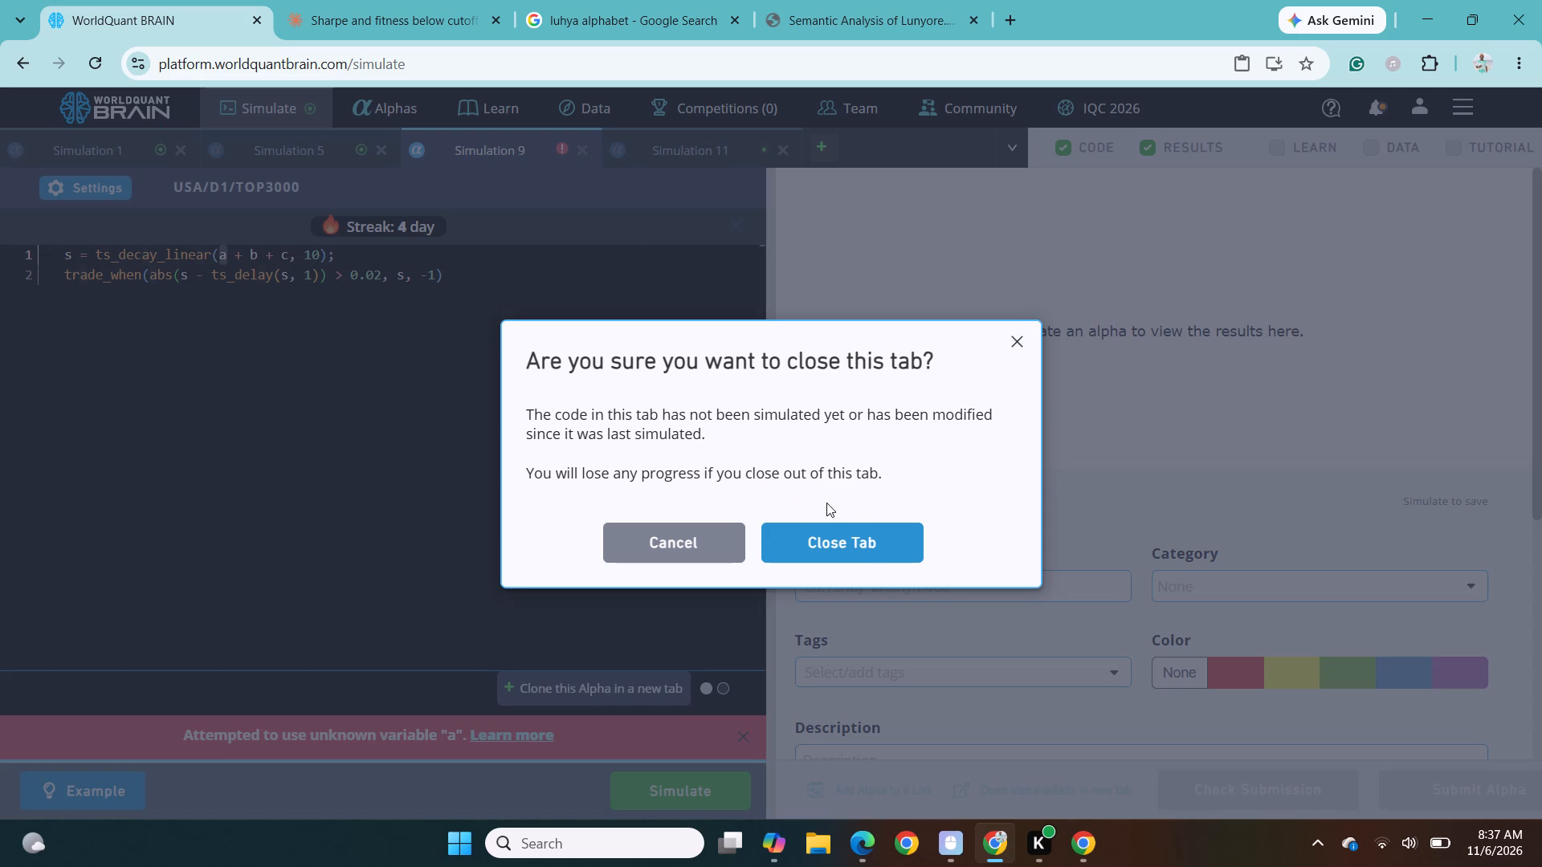
pyautogui.click(859, 549)
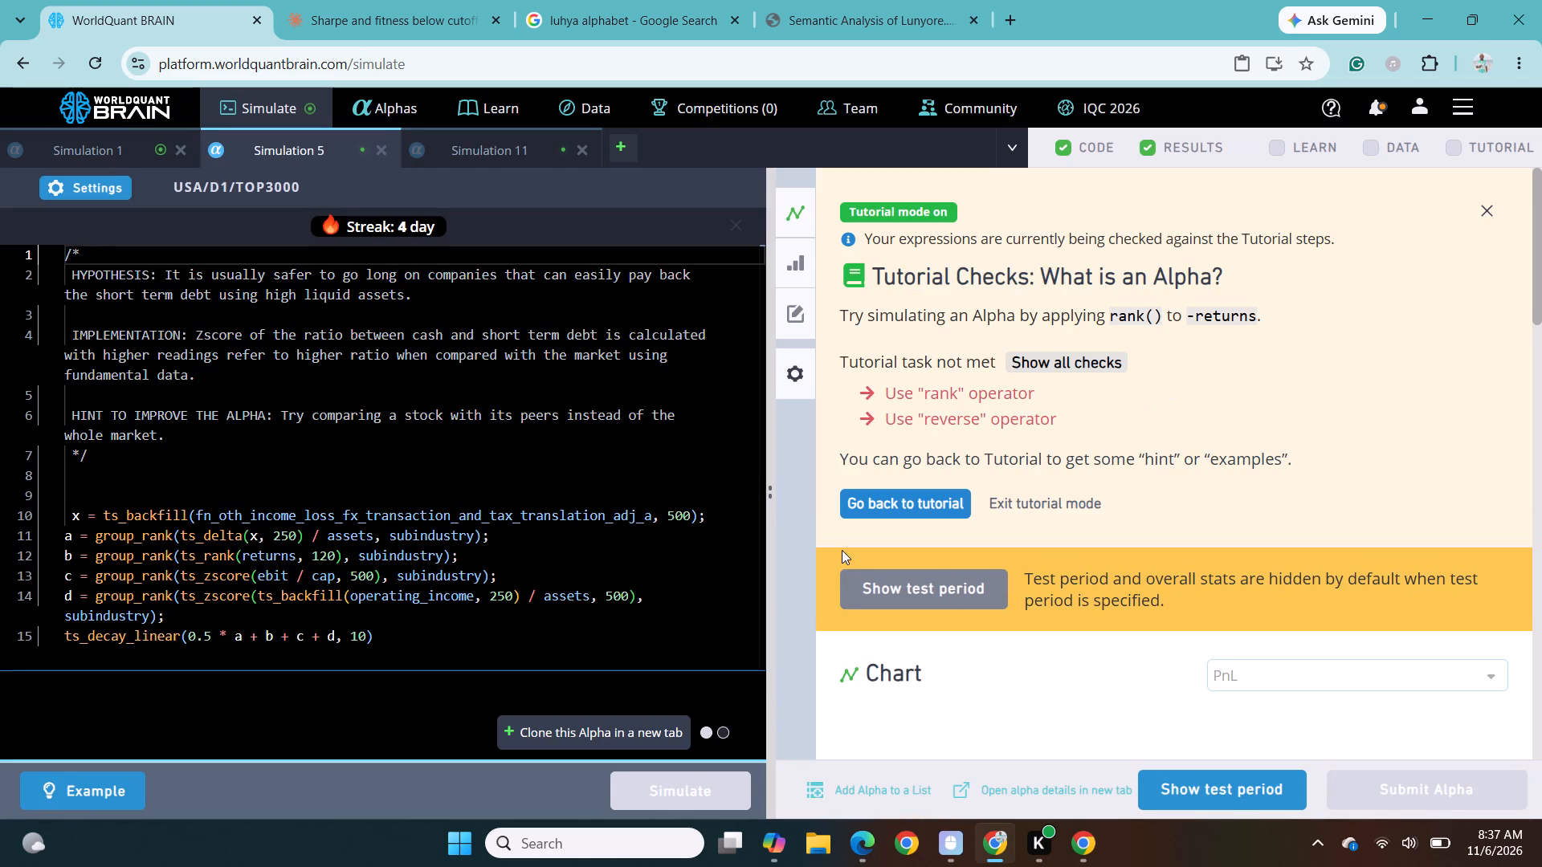
# Show the test period of Simulation 5 and expand its failed checks under IS Testing Status.
pyautogui.click(1193, 776)
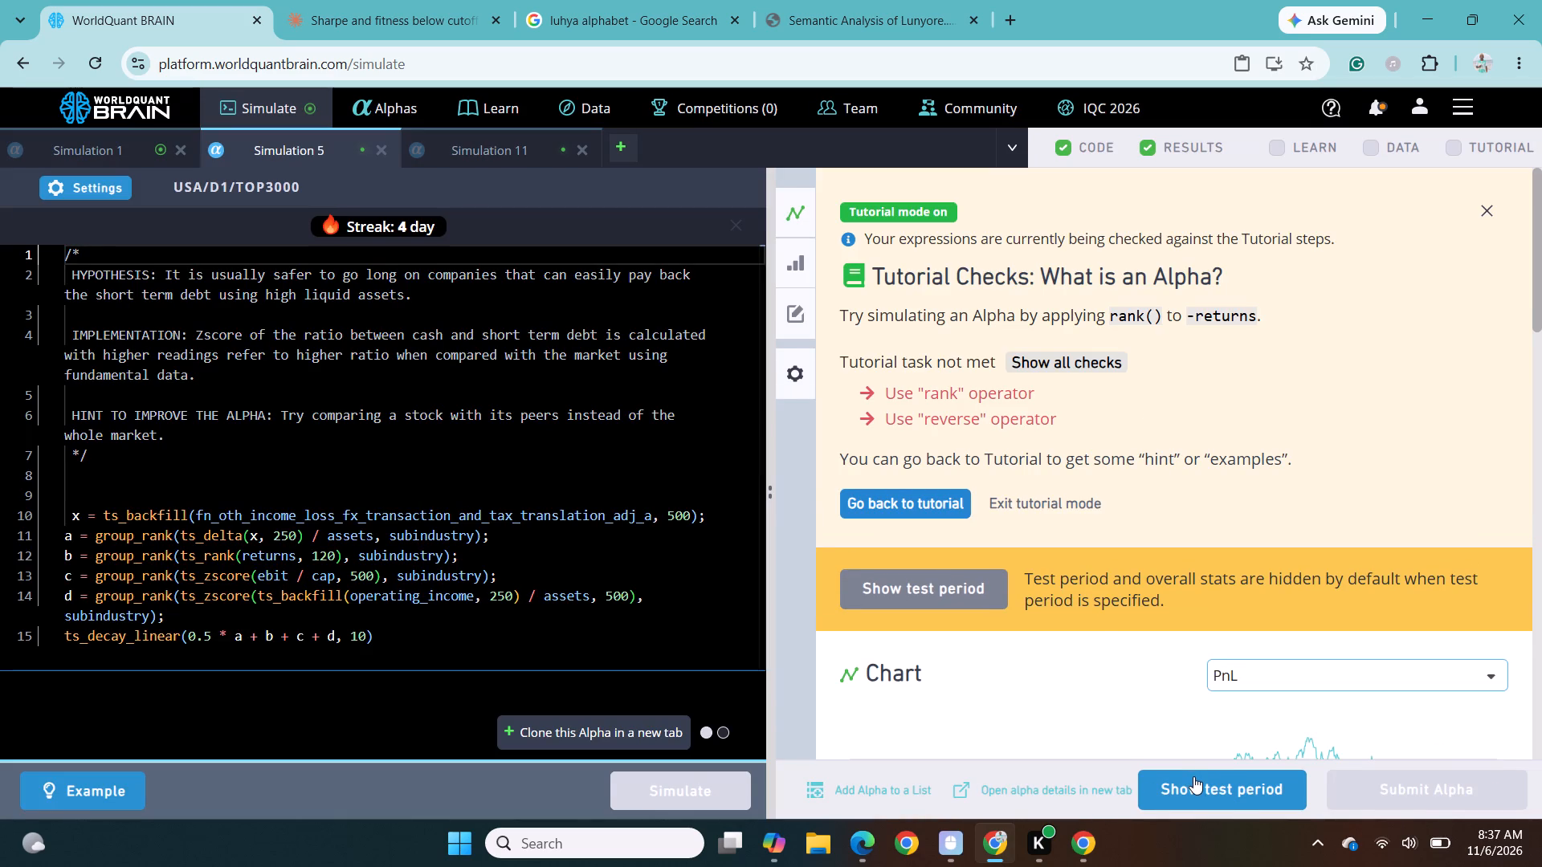
pyautogui.scroll(-4, 1101, 637)
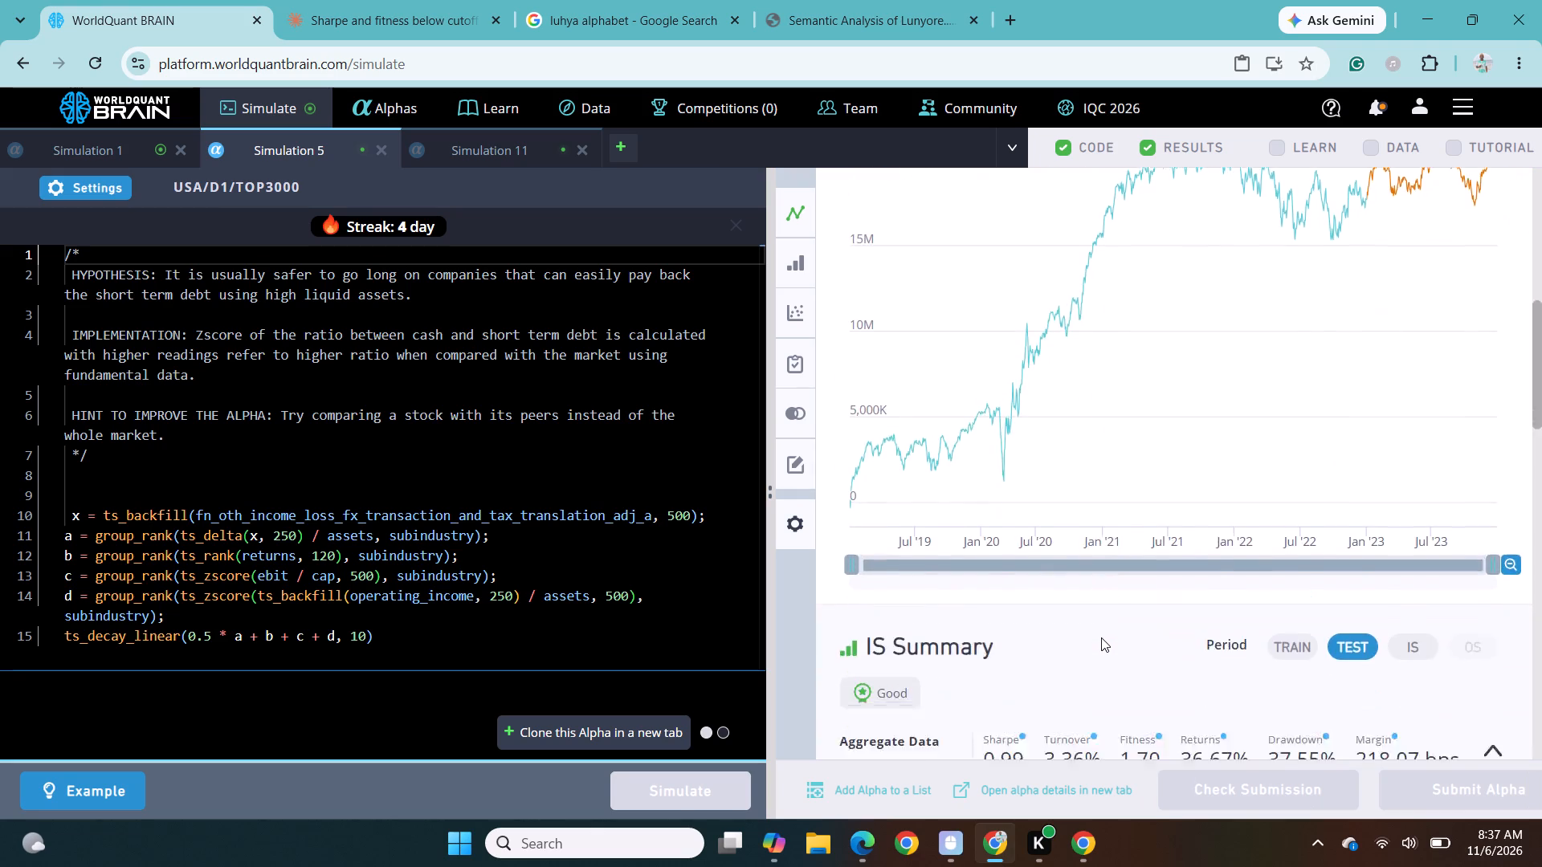
pyautogui.scroll(-3, 1101, 637)
pyautogui.scroll(3, 1101, 637)
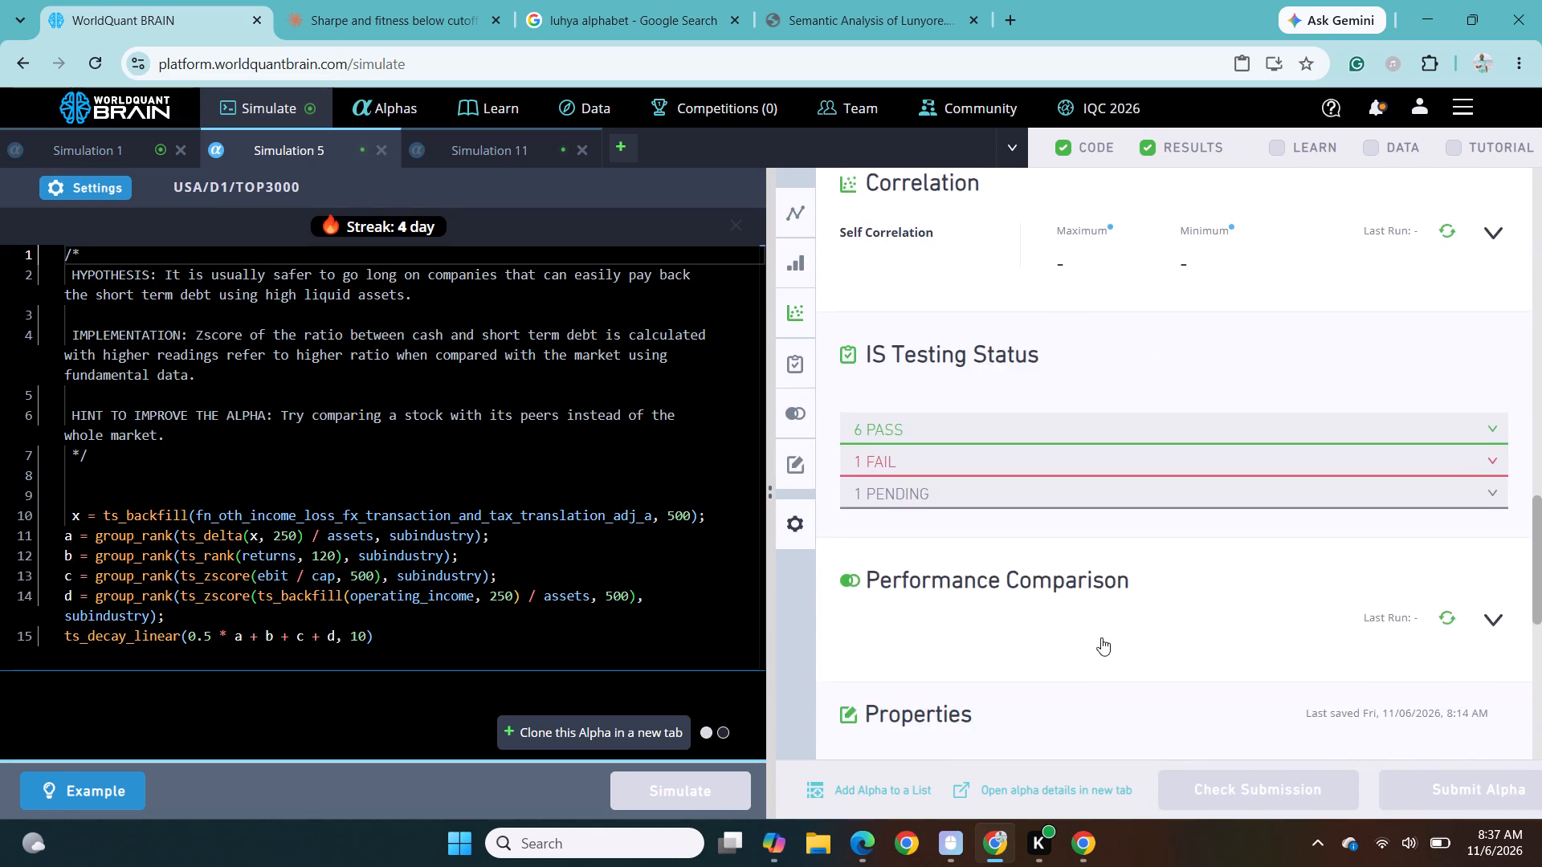
pyautogui.scroll(1, 1101, 637)
pyautogui.click(1091, 575)
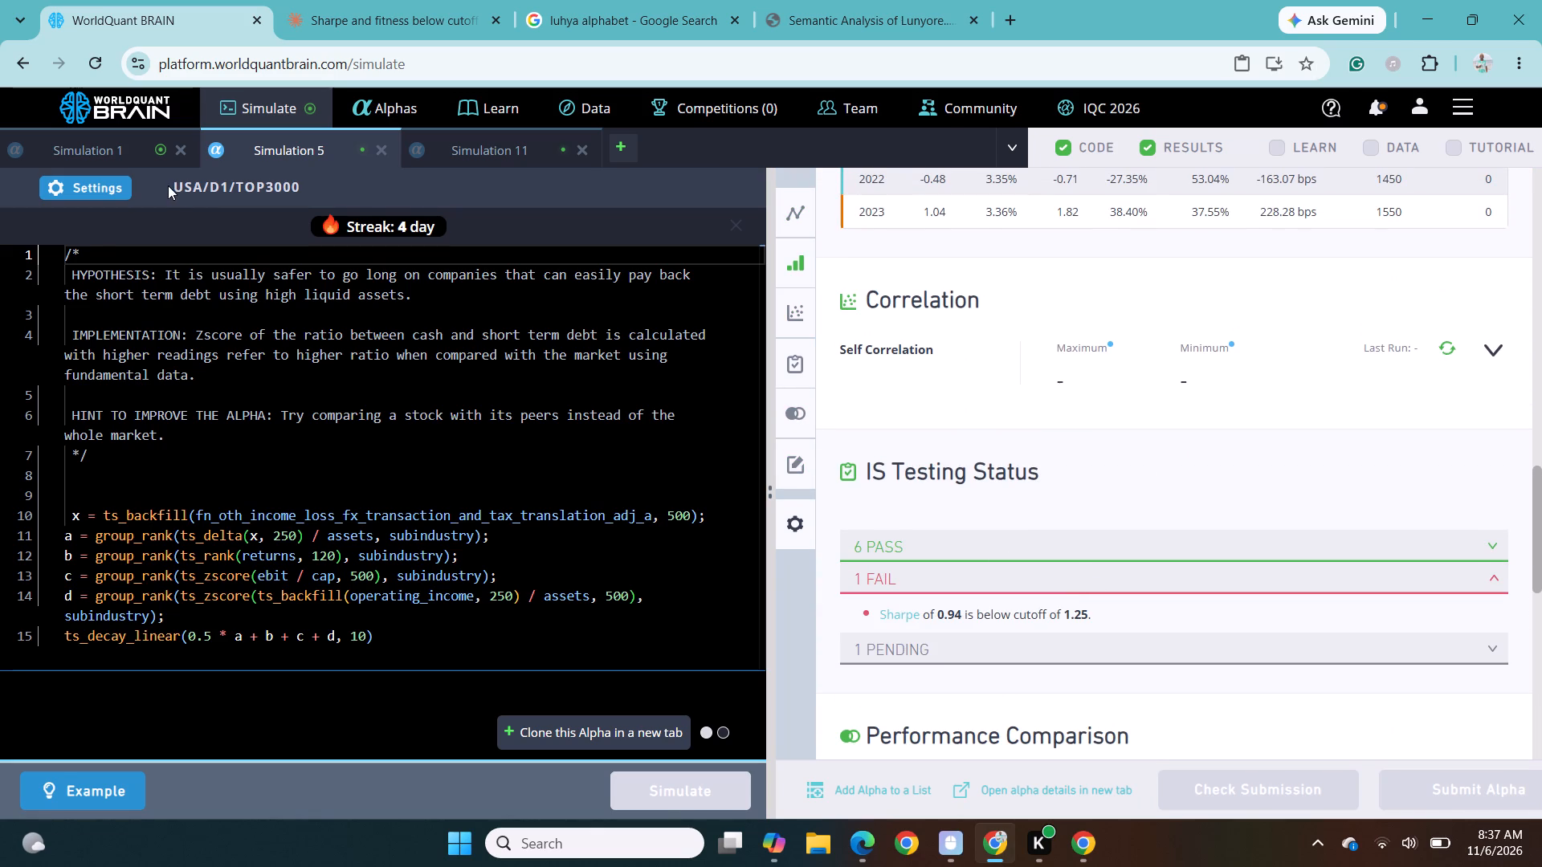
# Set the neutralization of Simulation 5 to Market and run its simulation with the changed settings.
pyautogui.click(97, 183)
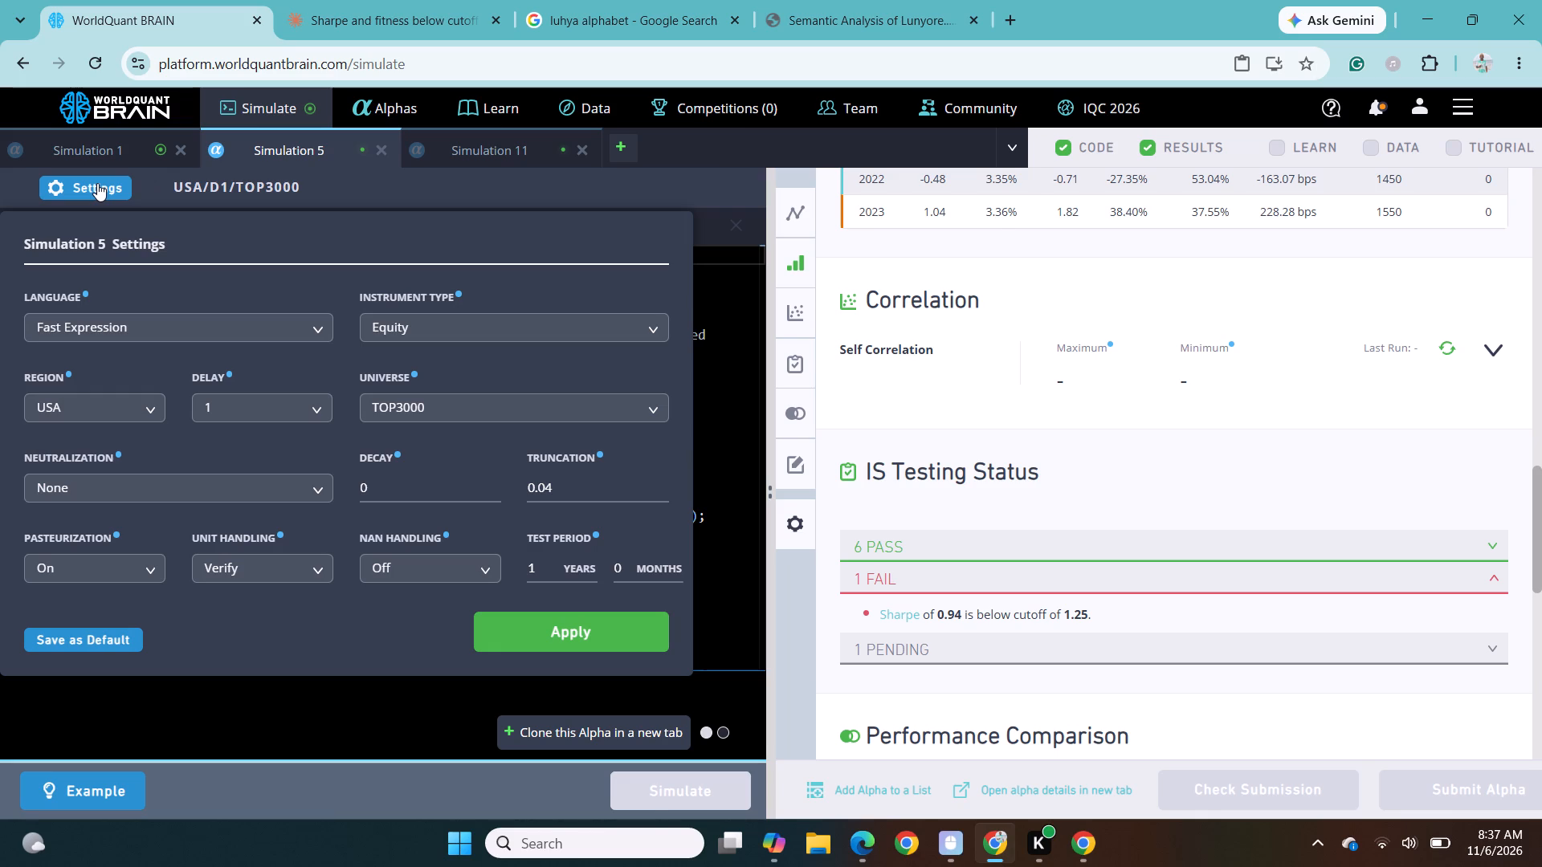
pyautogui.click(324, 491)
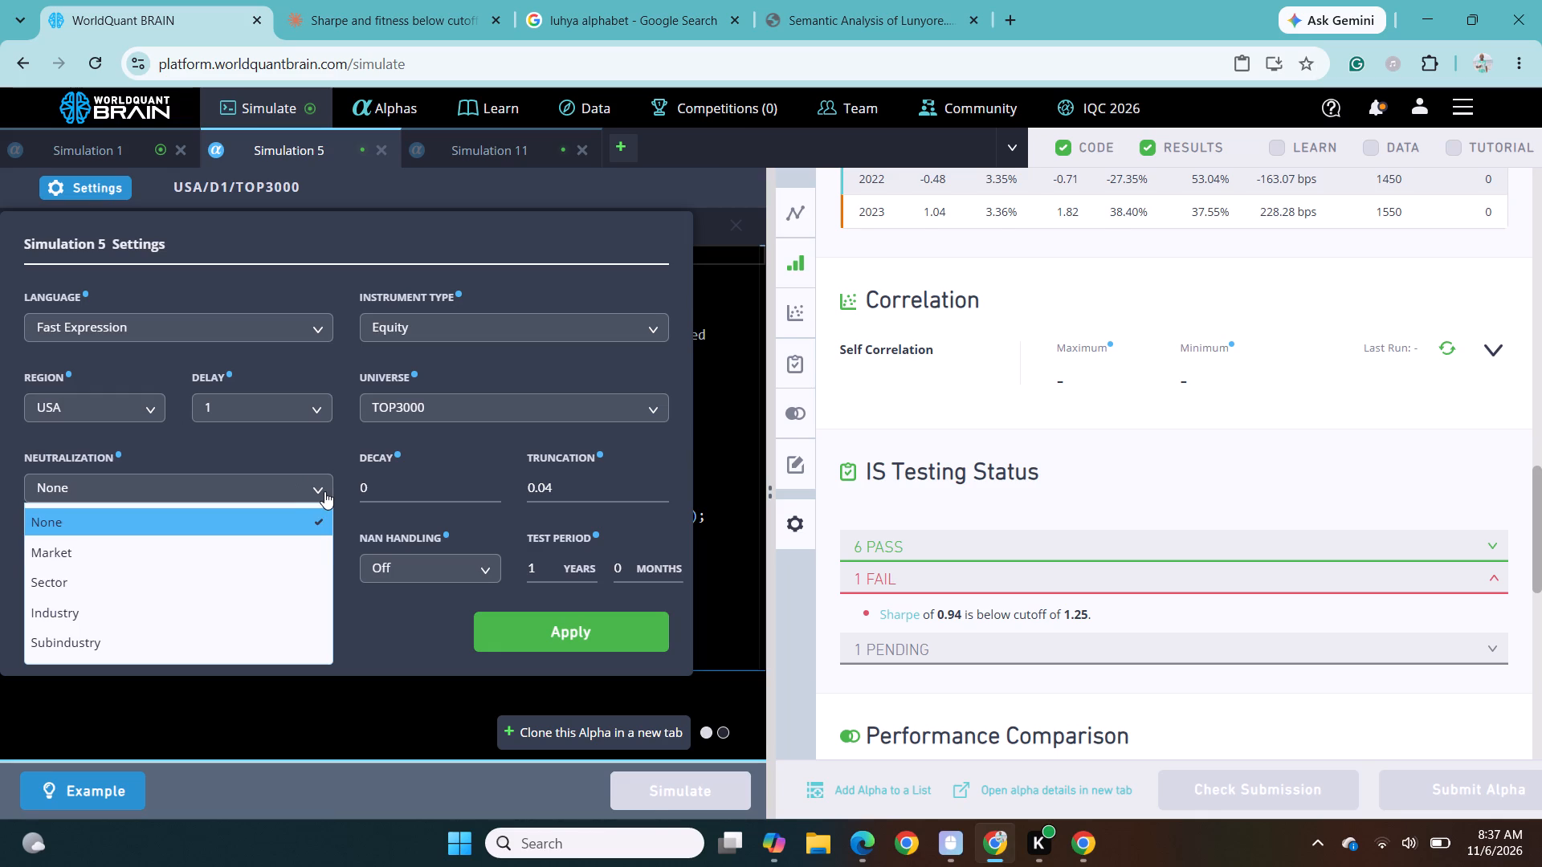
pyautogui.click(222, 551)
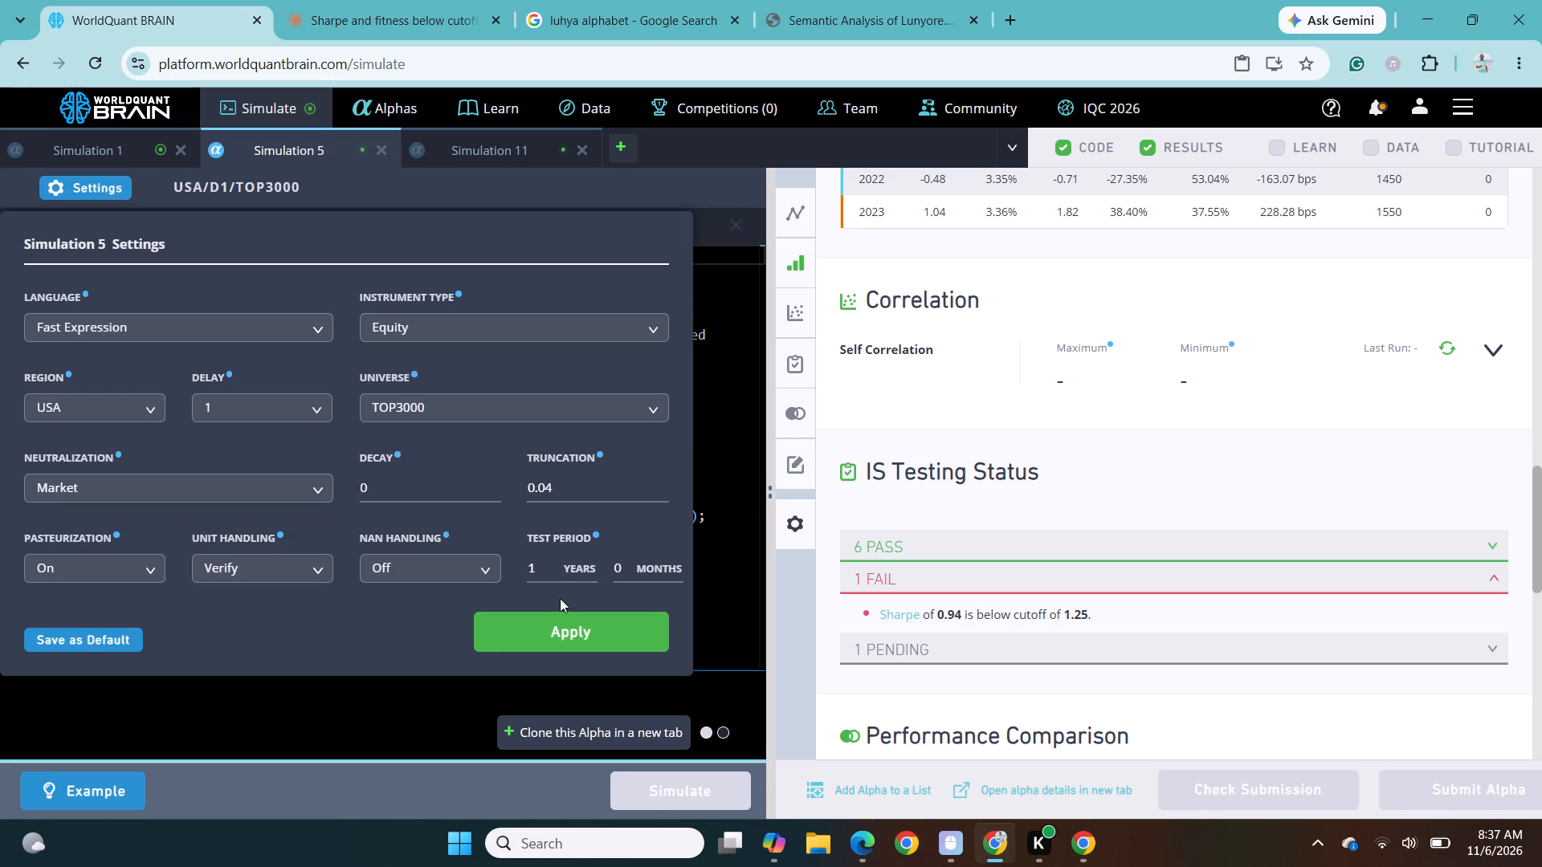
pyautogui.click(569, 629)
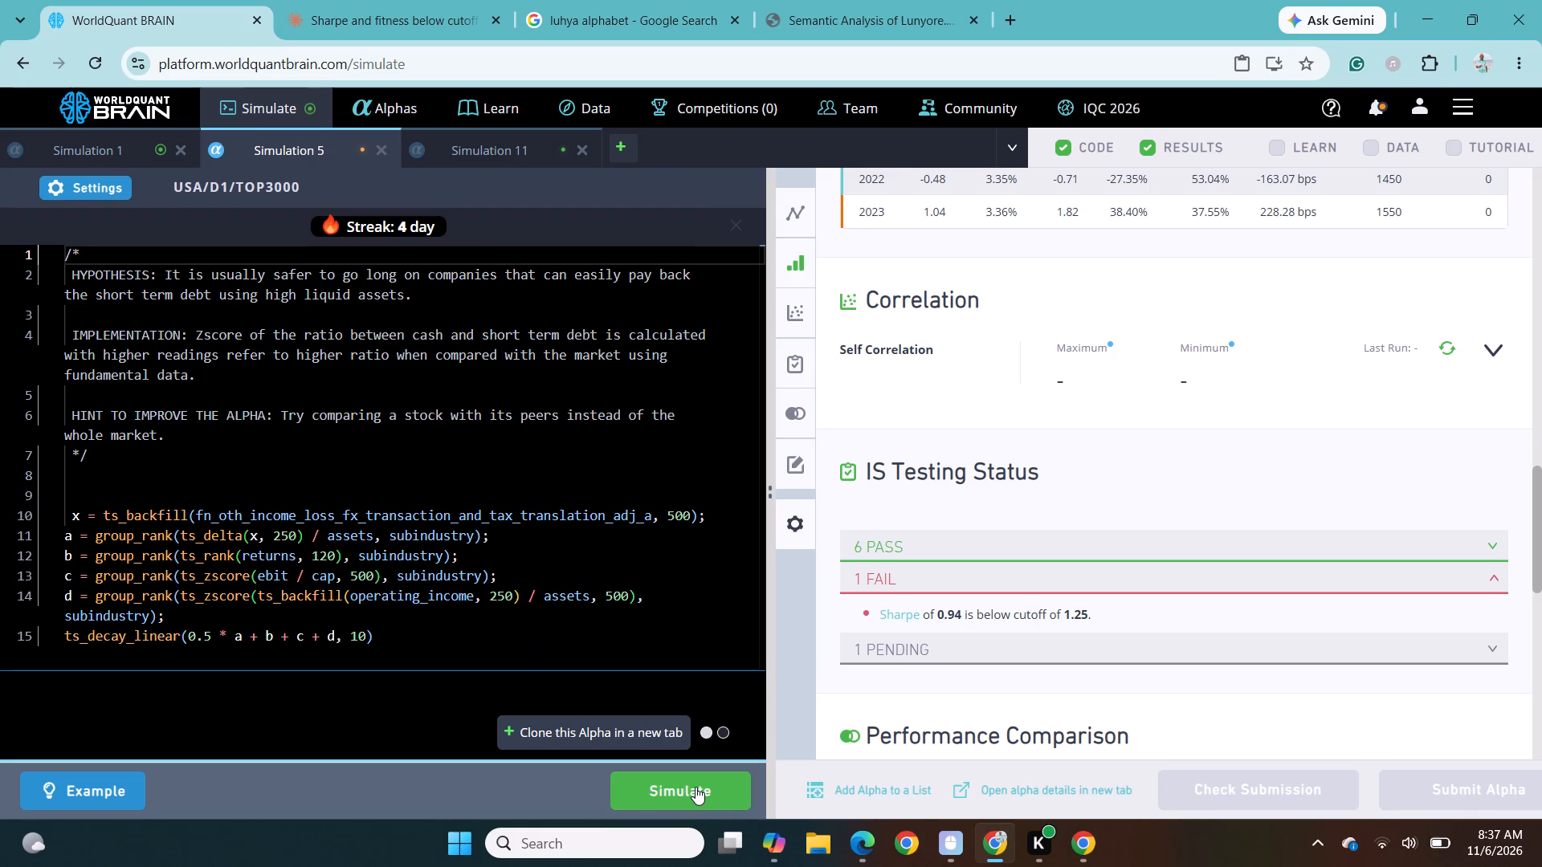
pyautogui.click(693, 784)
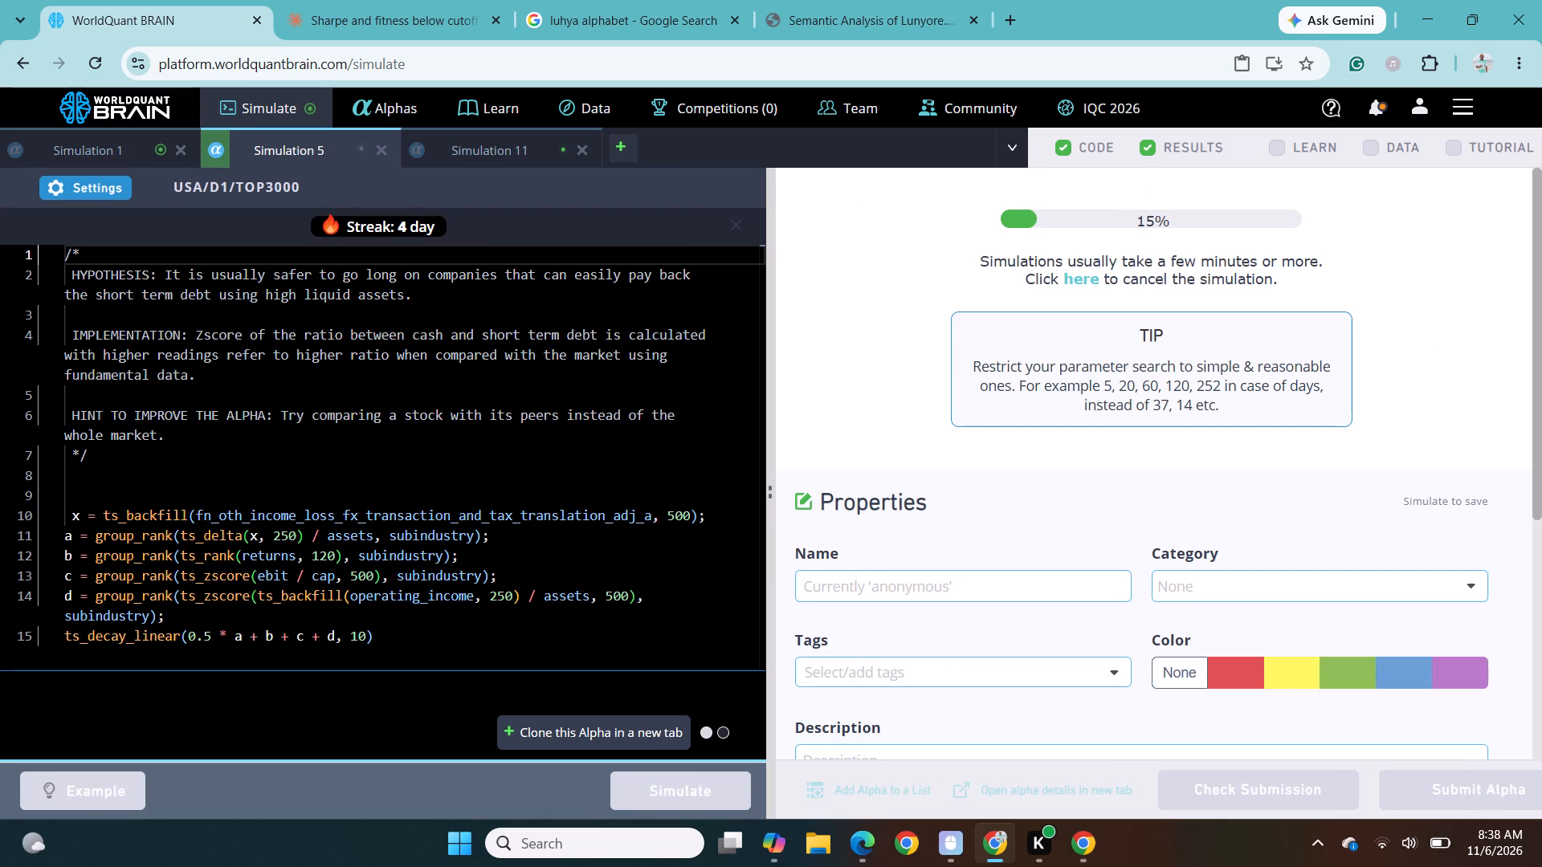
# Switch to Simulation 11 and expand its failed checks under IS Testing Status to examine the missed criteria.
pyautogui.click(463, 158)
pyautogui.scroll(-2, 977, 588)
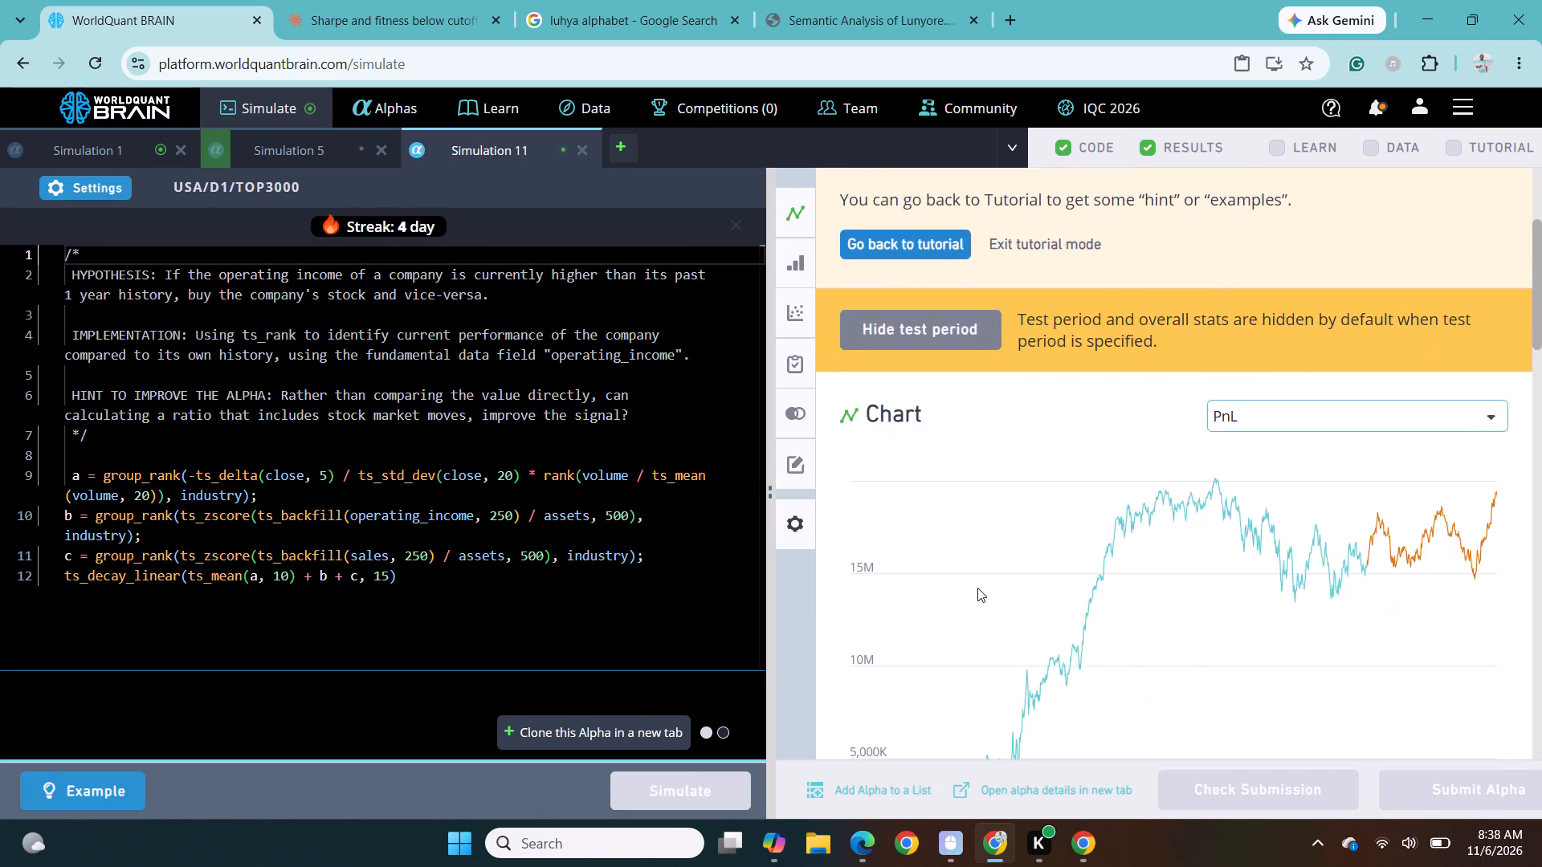
pyautogui.scroll(-4, 977, 588)
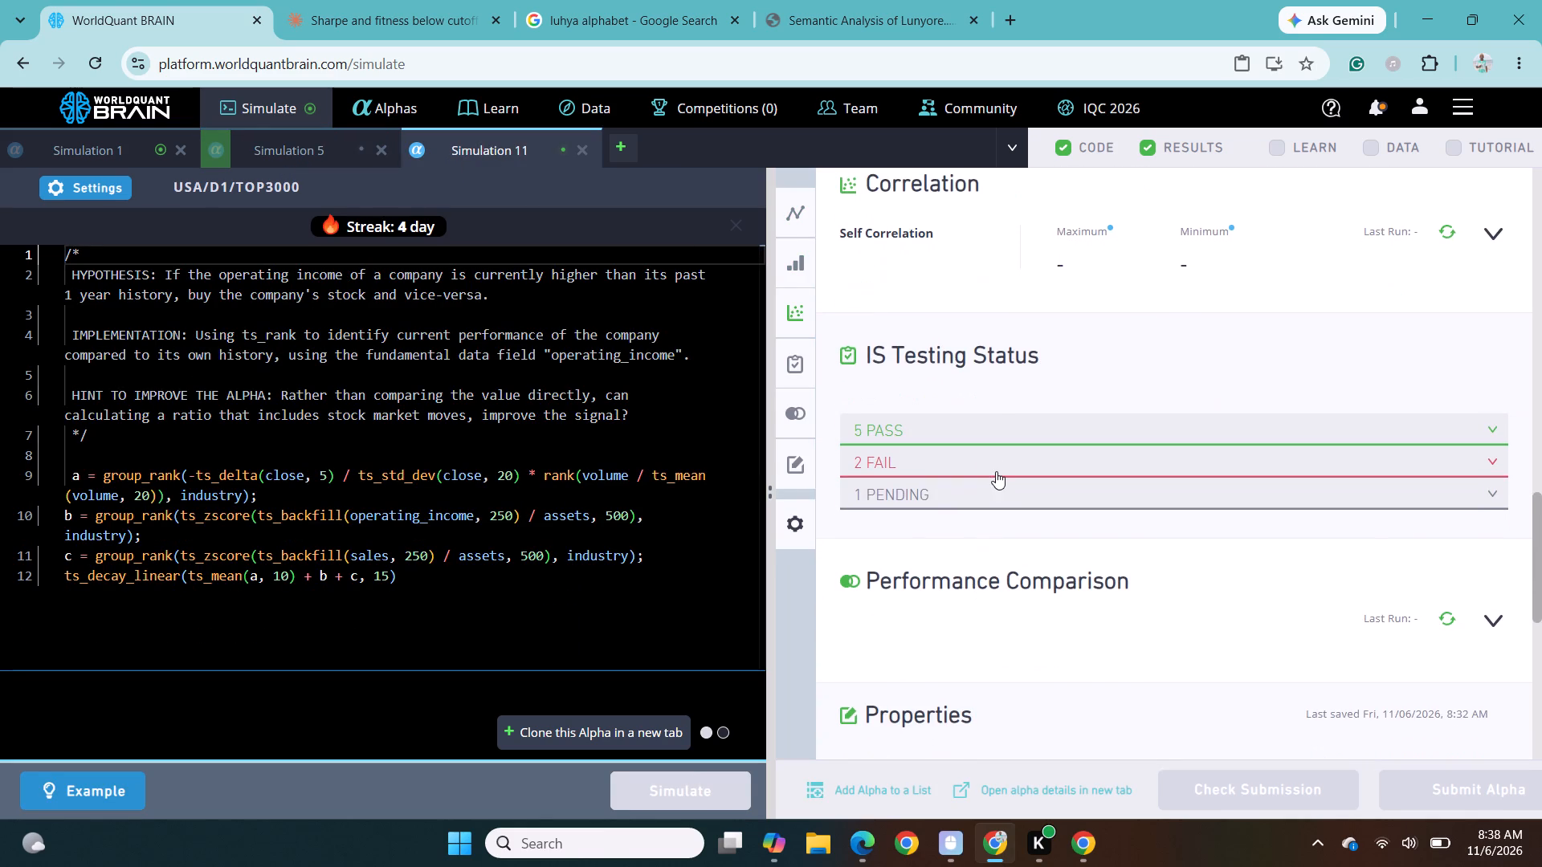
pyautogui.click(999, 459)
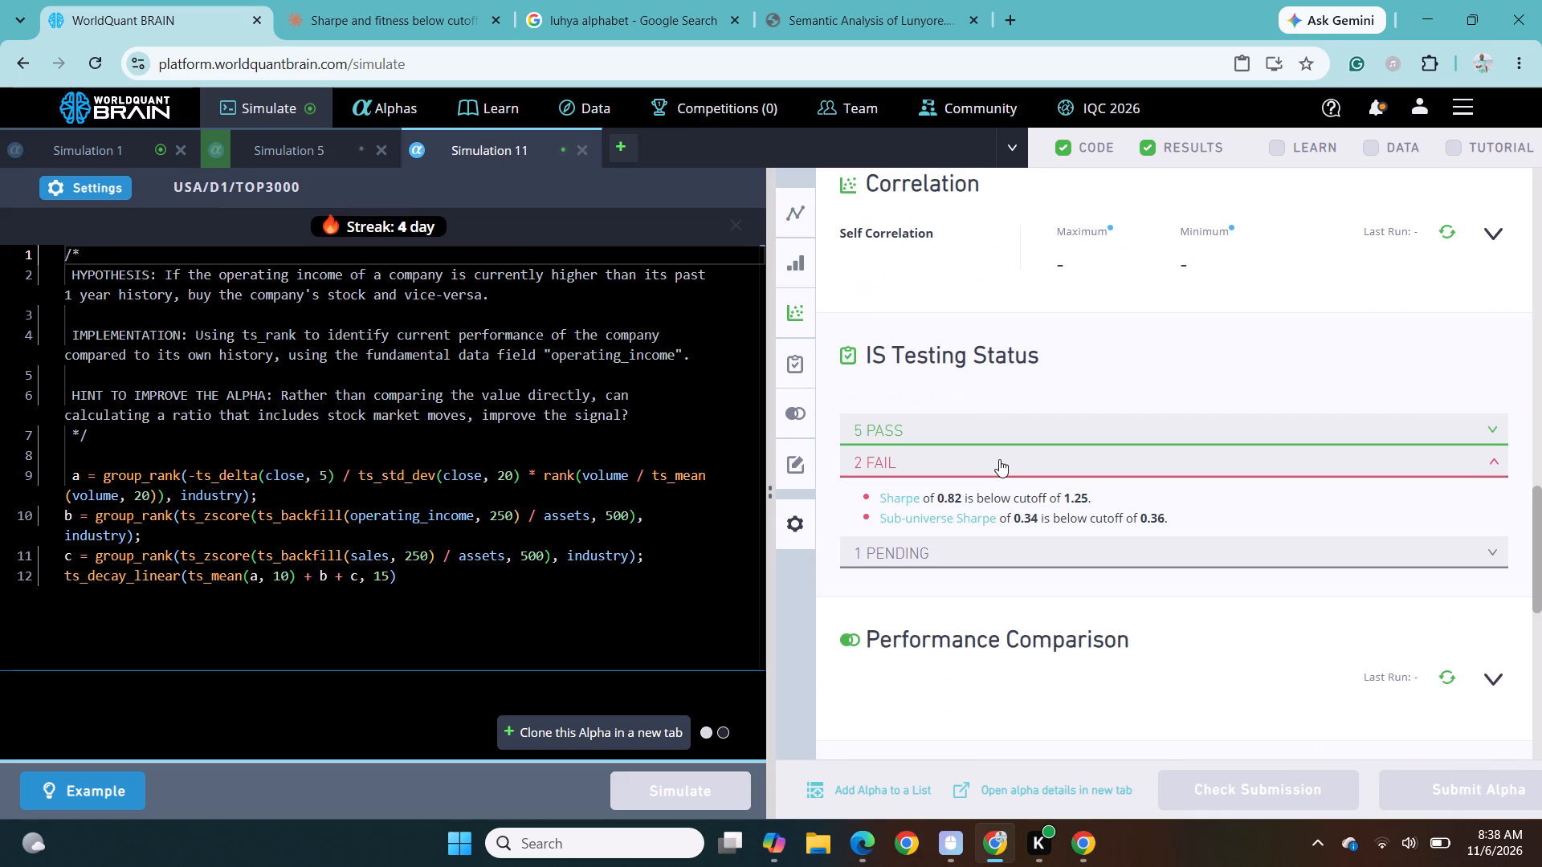
# Set the neutralization to Market in the Simulation 11 settings and apply the change.
pyautogui.click(99, 174)
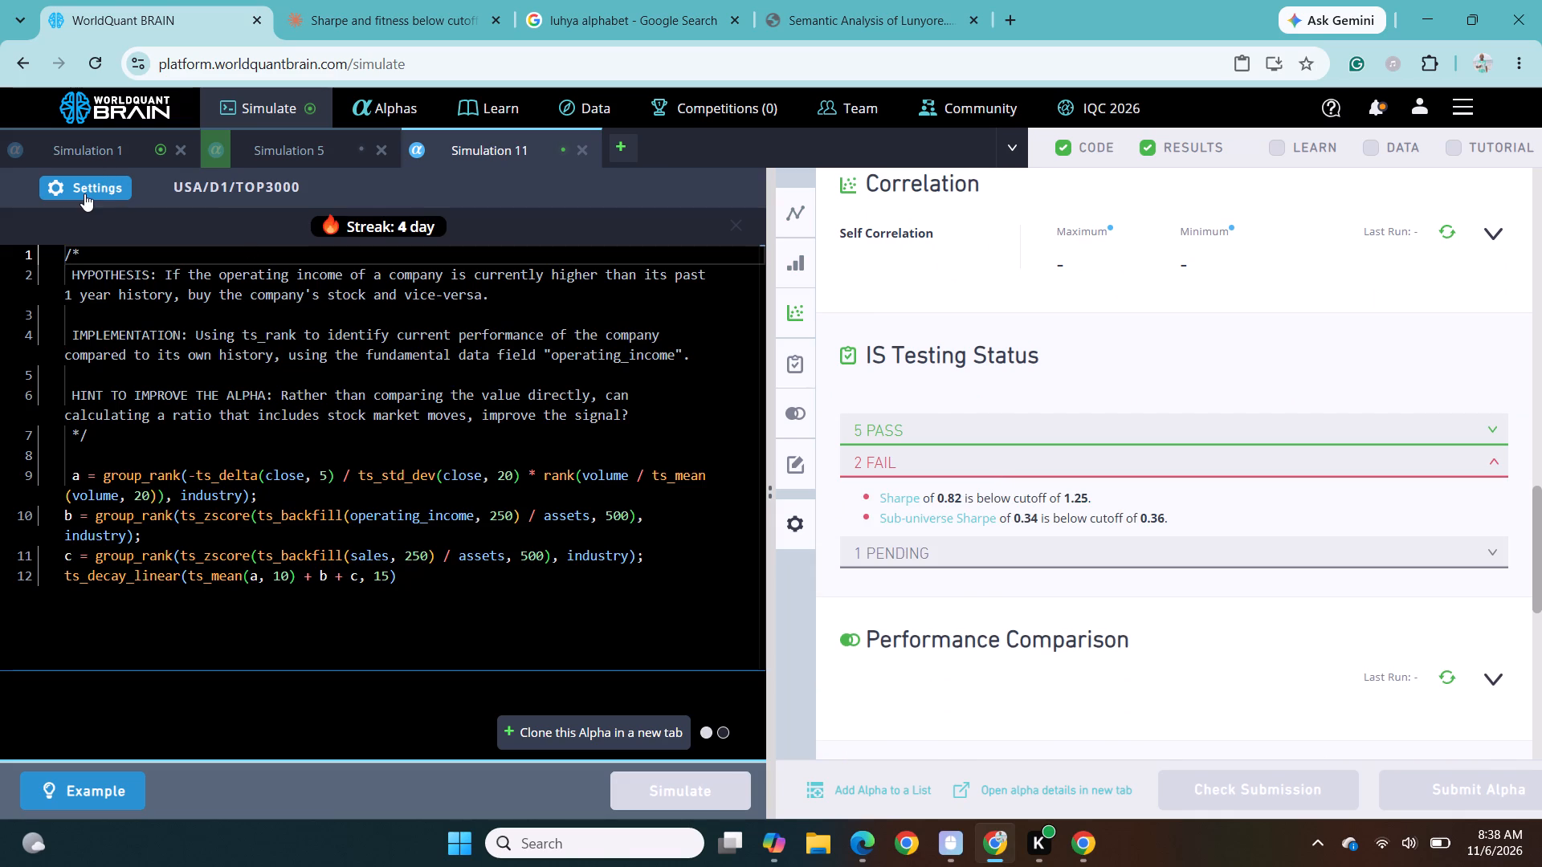
pyautogui.click(84, 185)
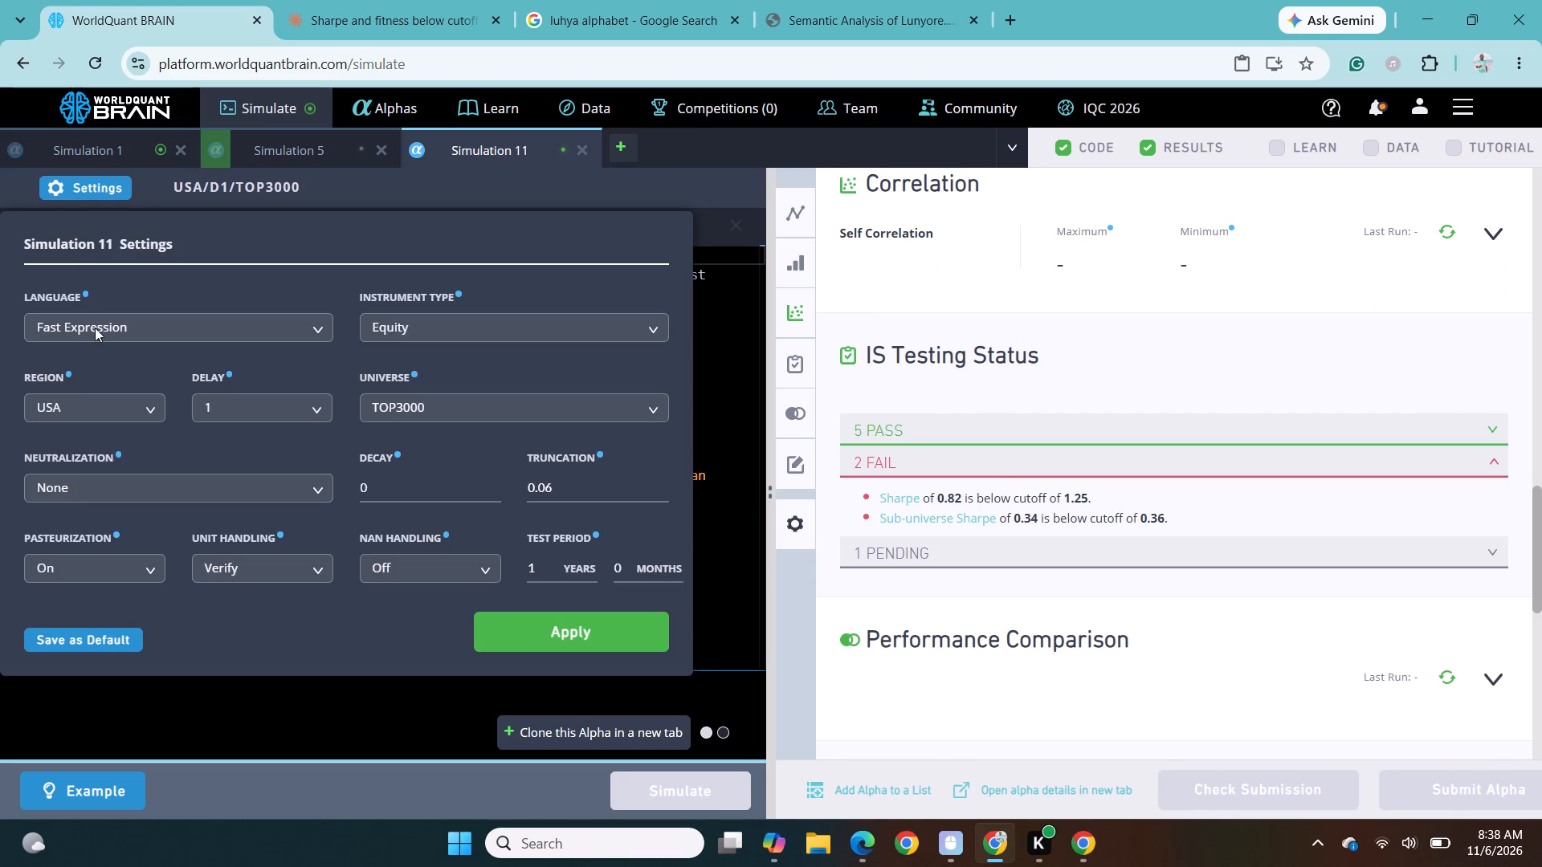
pyautogui.click(318, 486)
pyautogui.click(230, 558)
pyautogui.click(597, 621)
# Run the Simulation 11 alpha with its changed settings.
pyautogui.click(675, 794)
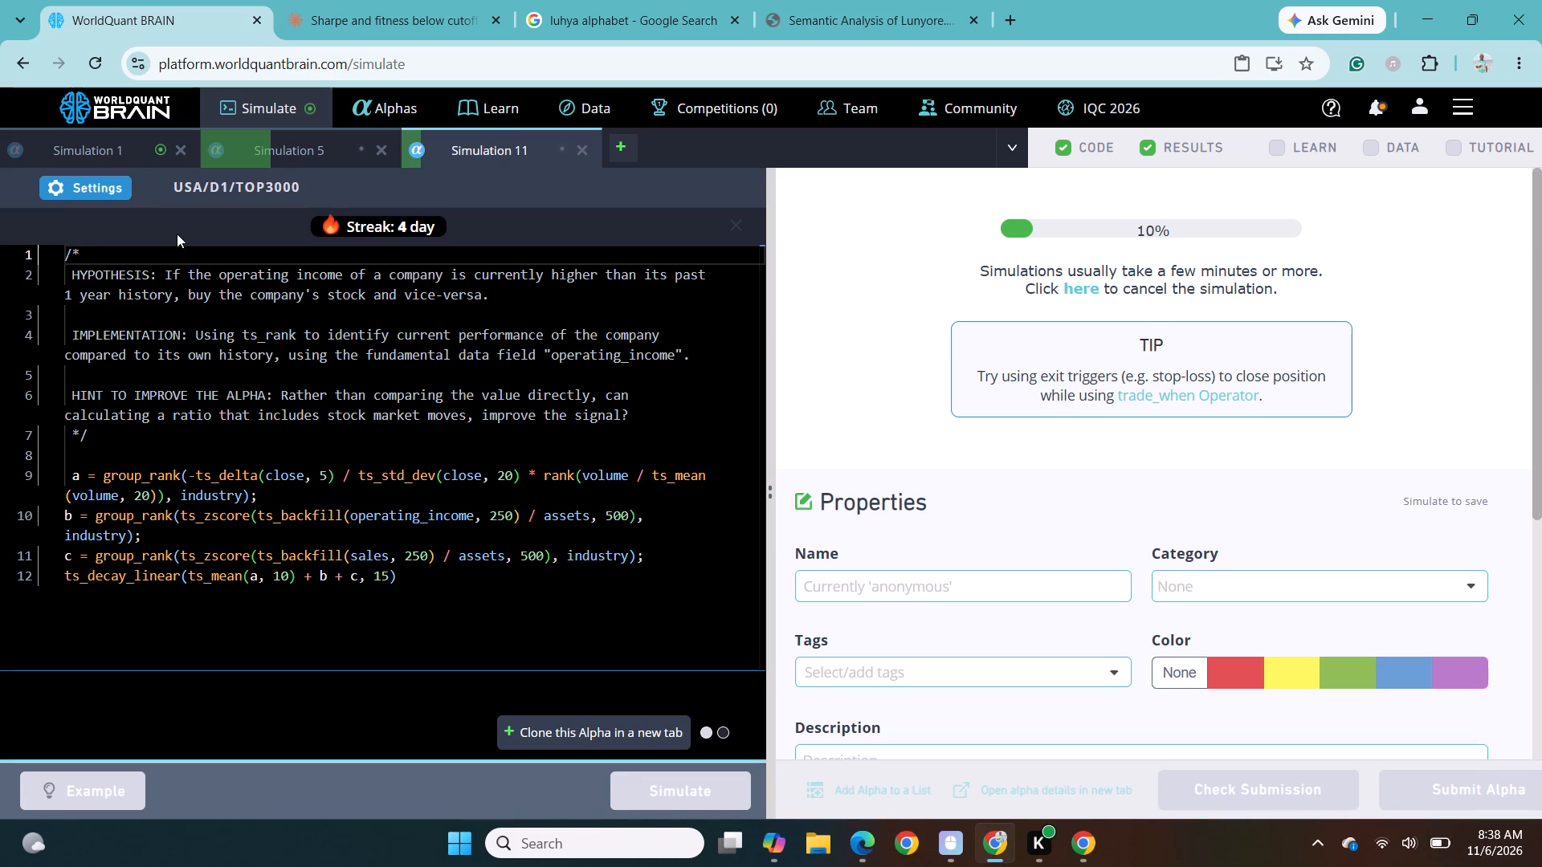
# Switch to Simulation 1, show its test period and expand its failed checks under IS Testing Status.
pyautogui.click(109, 144)
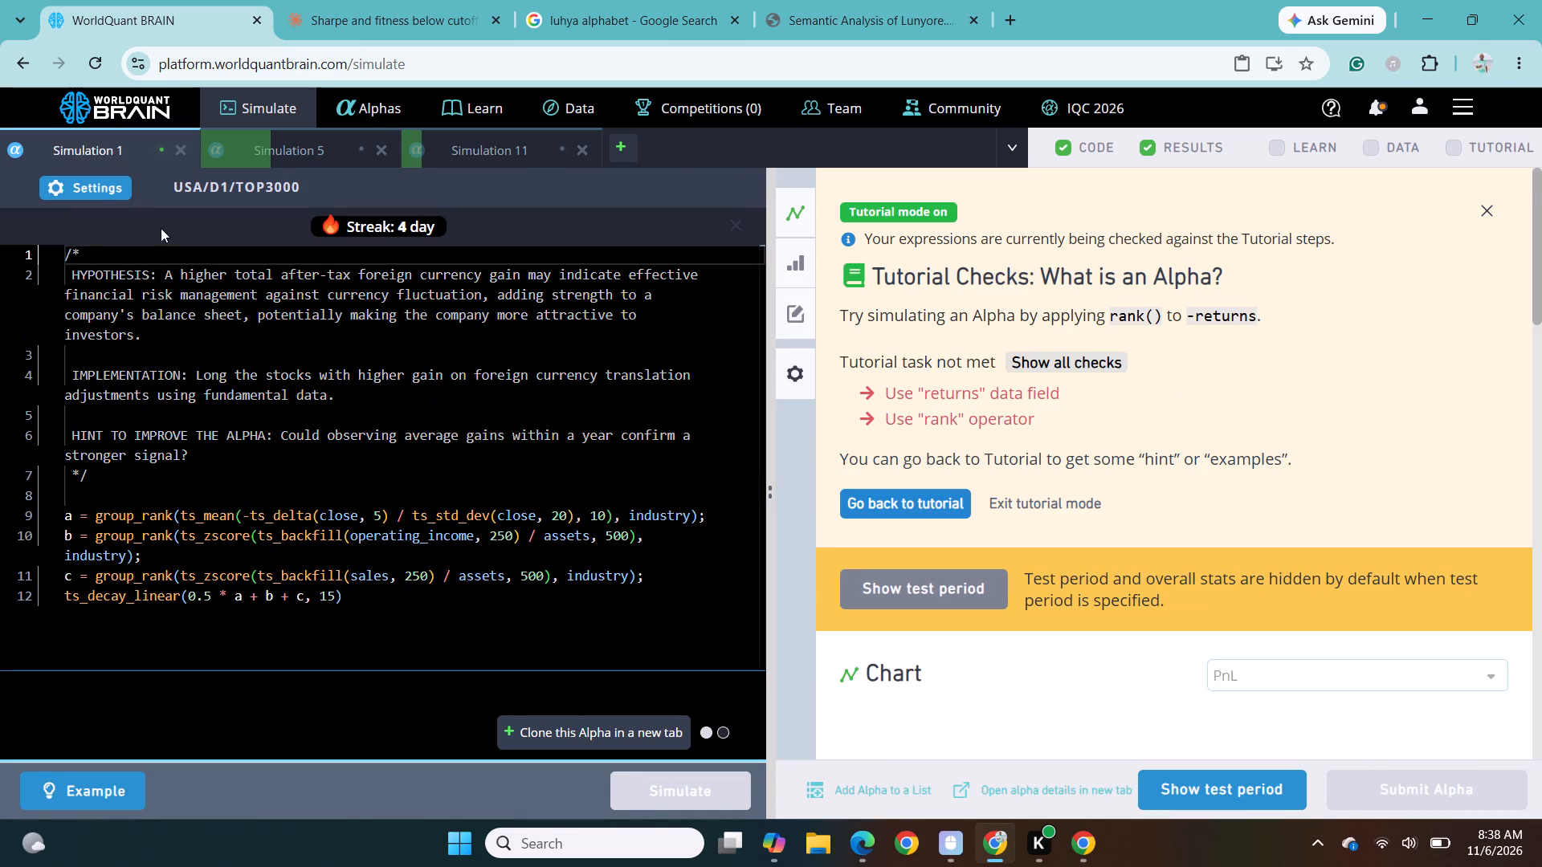
pyautogui.click(1183, 797)
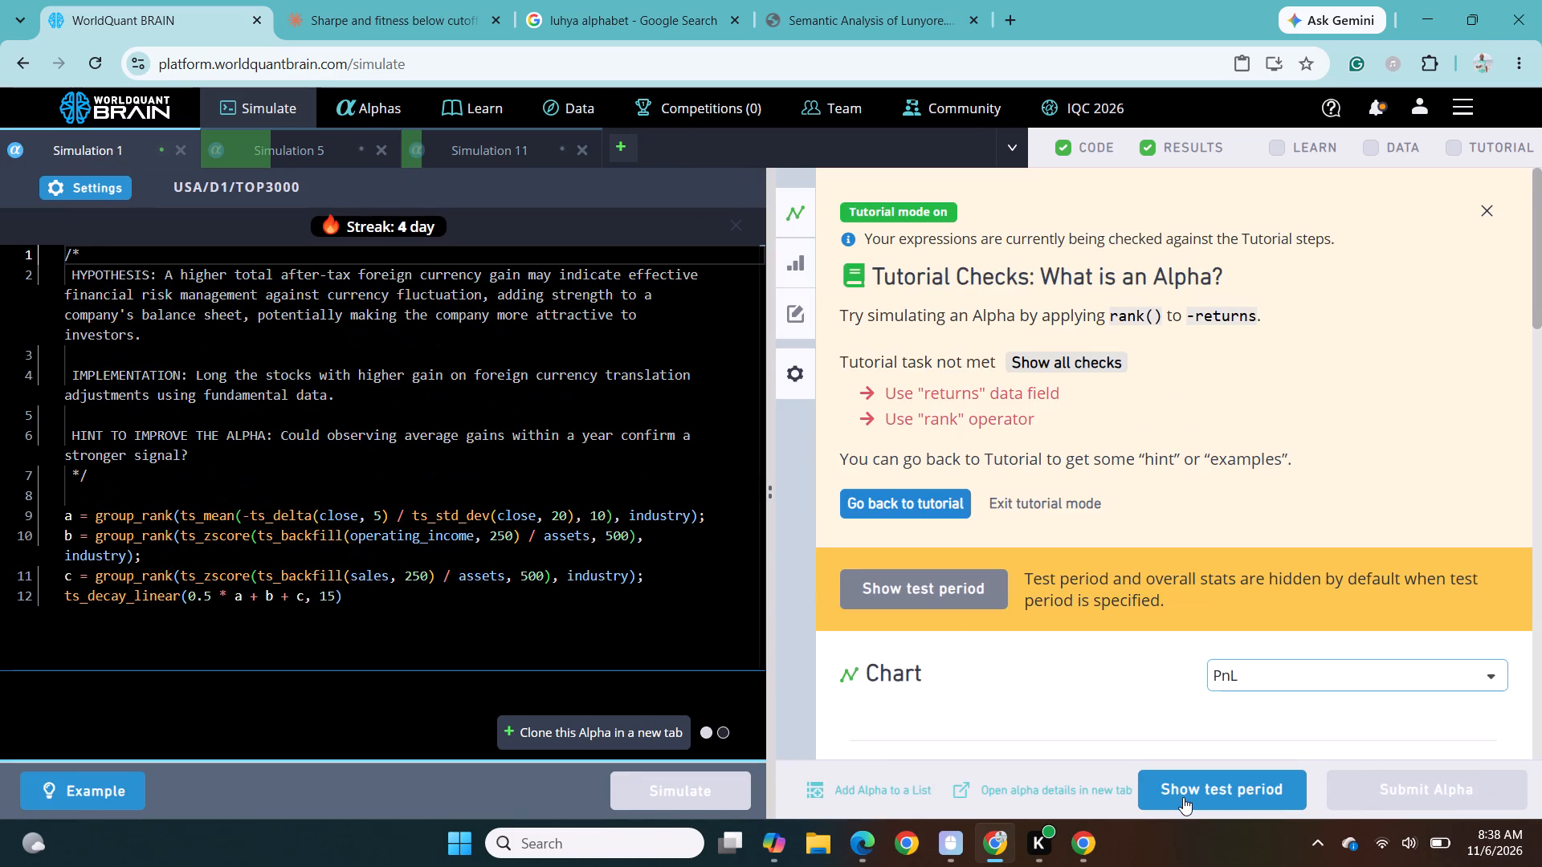
pyautogui.scroll(-3, 1133, 645)
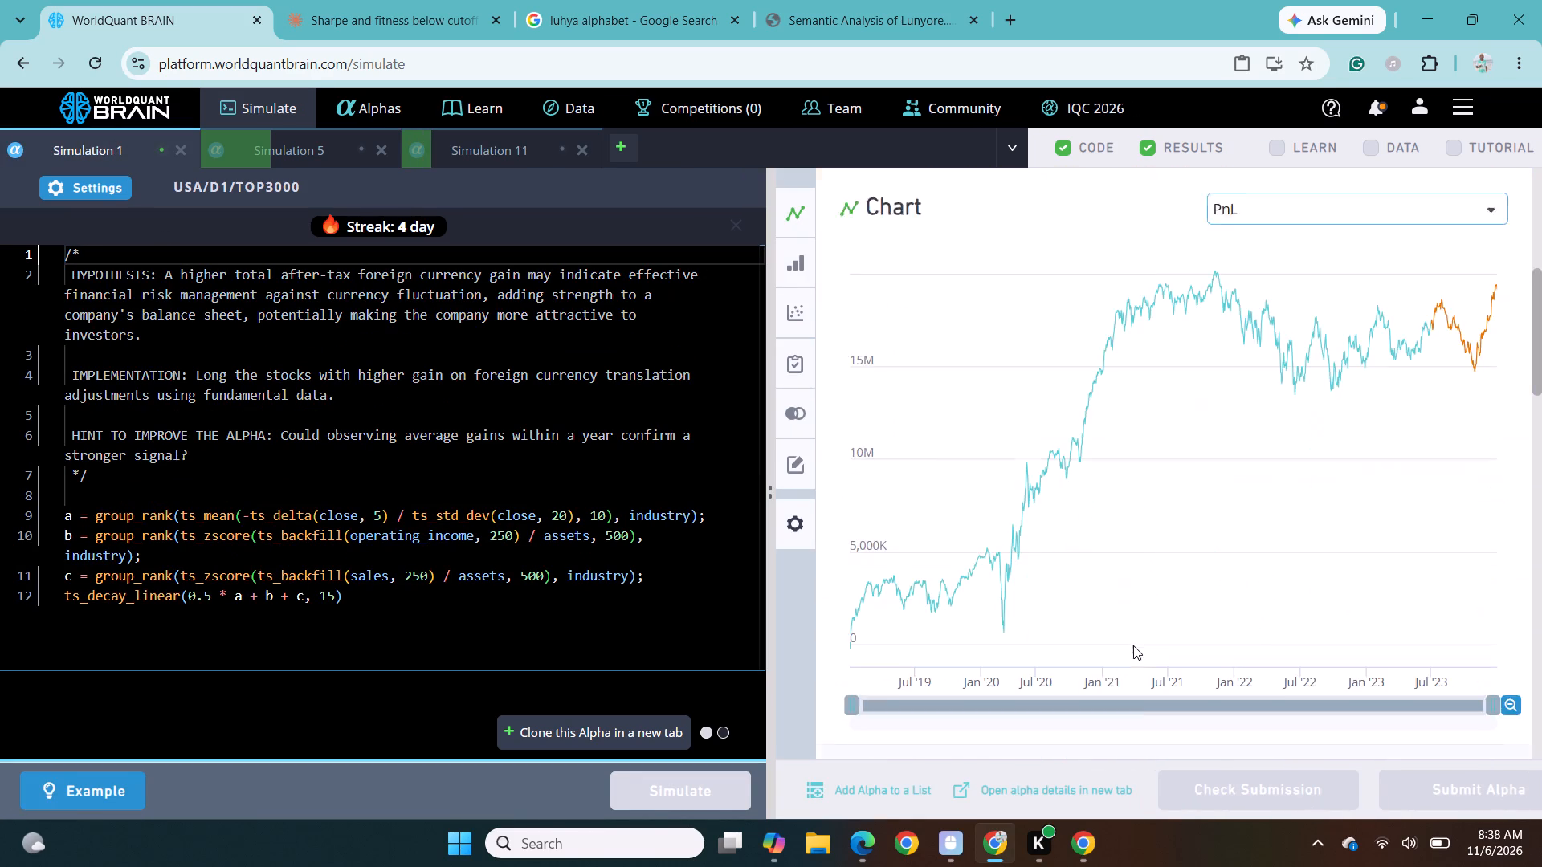
pyautogui.scroll(-4, 1133, 645)
pyautogui.scroll(1, 1133, 645)
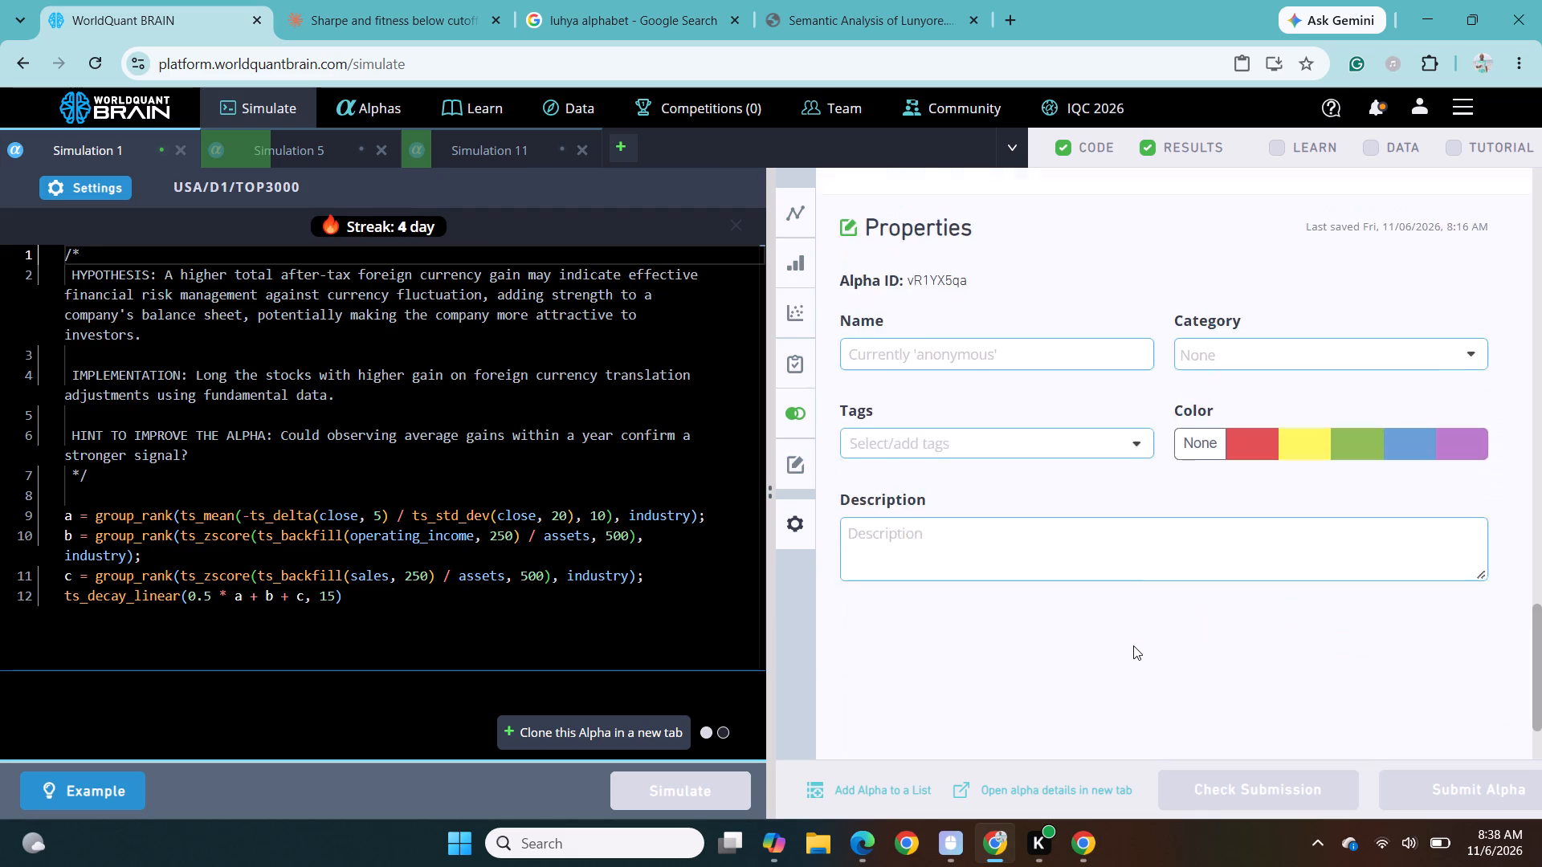
pyautogui.scroll(2, 1133, 645)
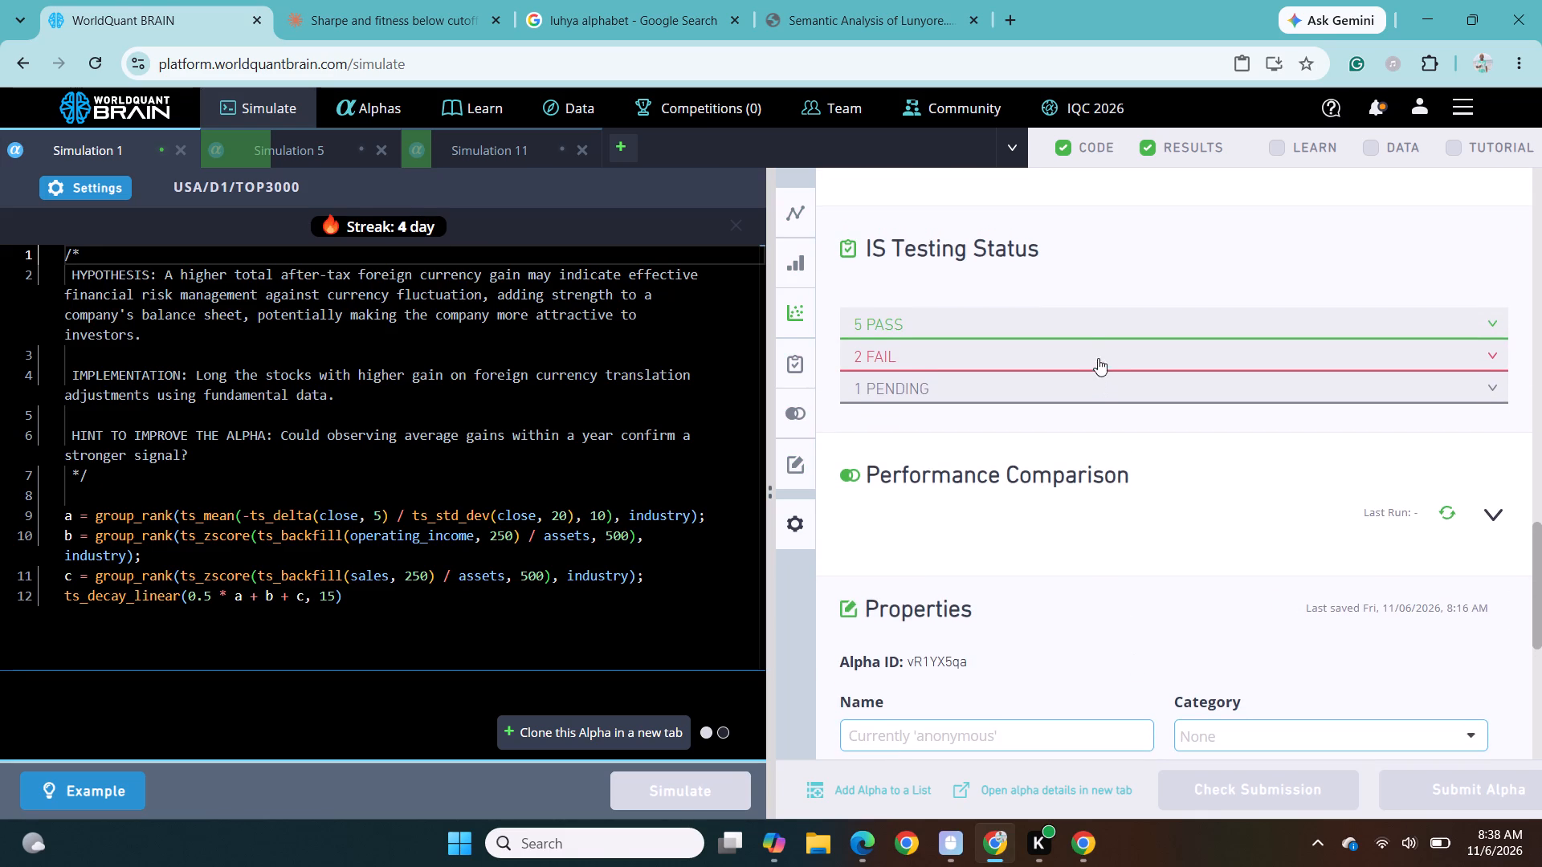
pyautogui.click(1102, 348)
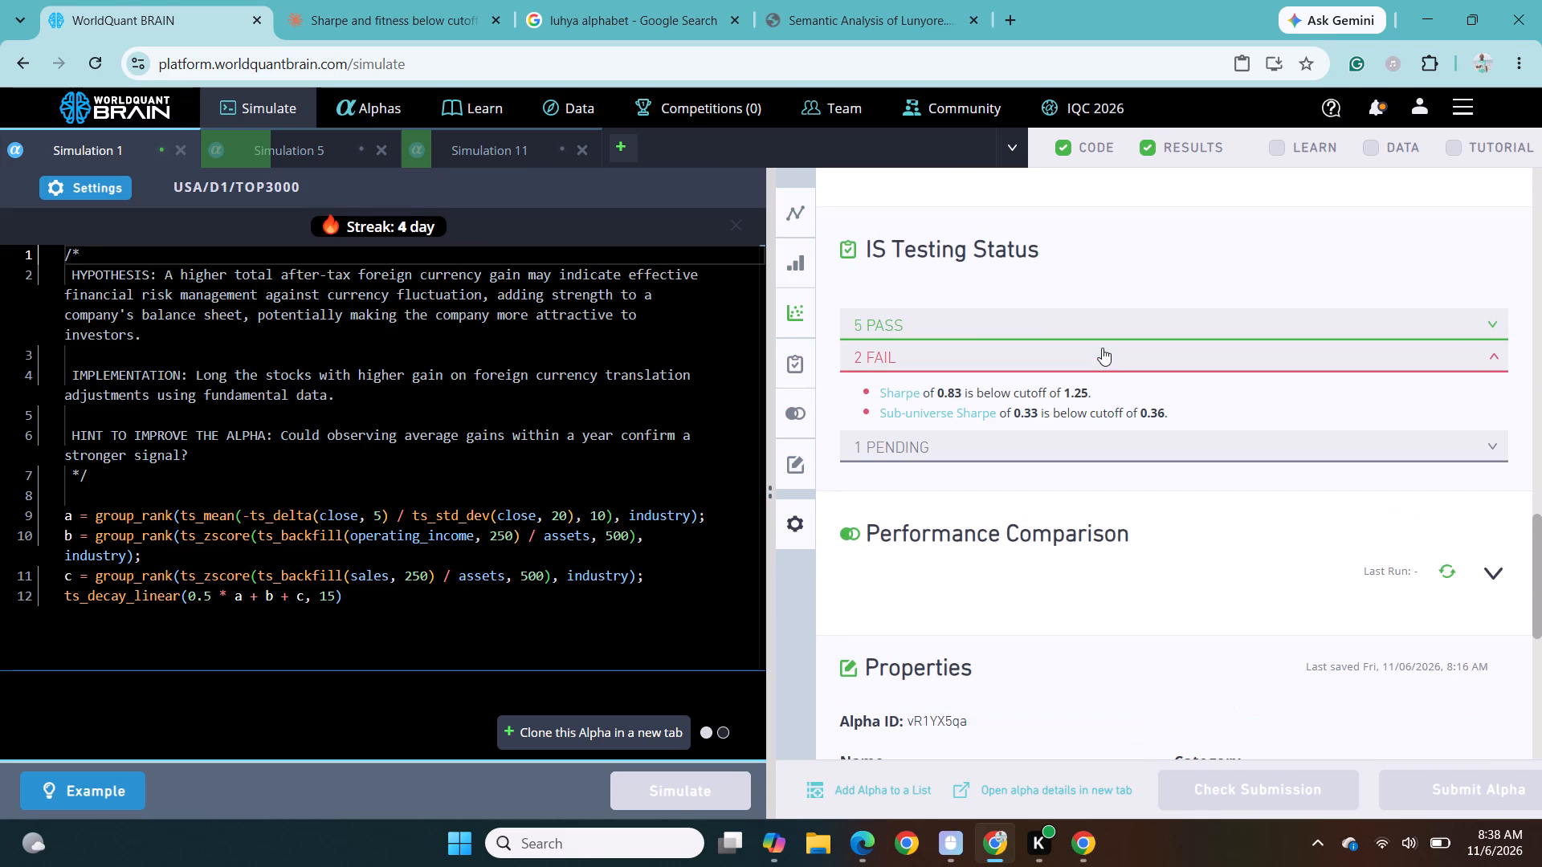
pyautogui.click(101, 185)
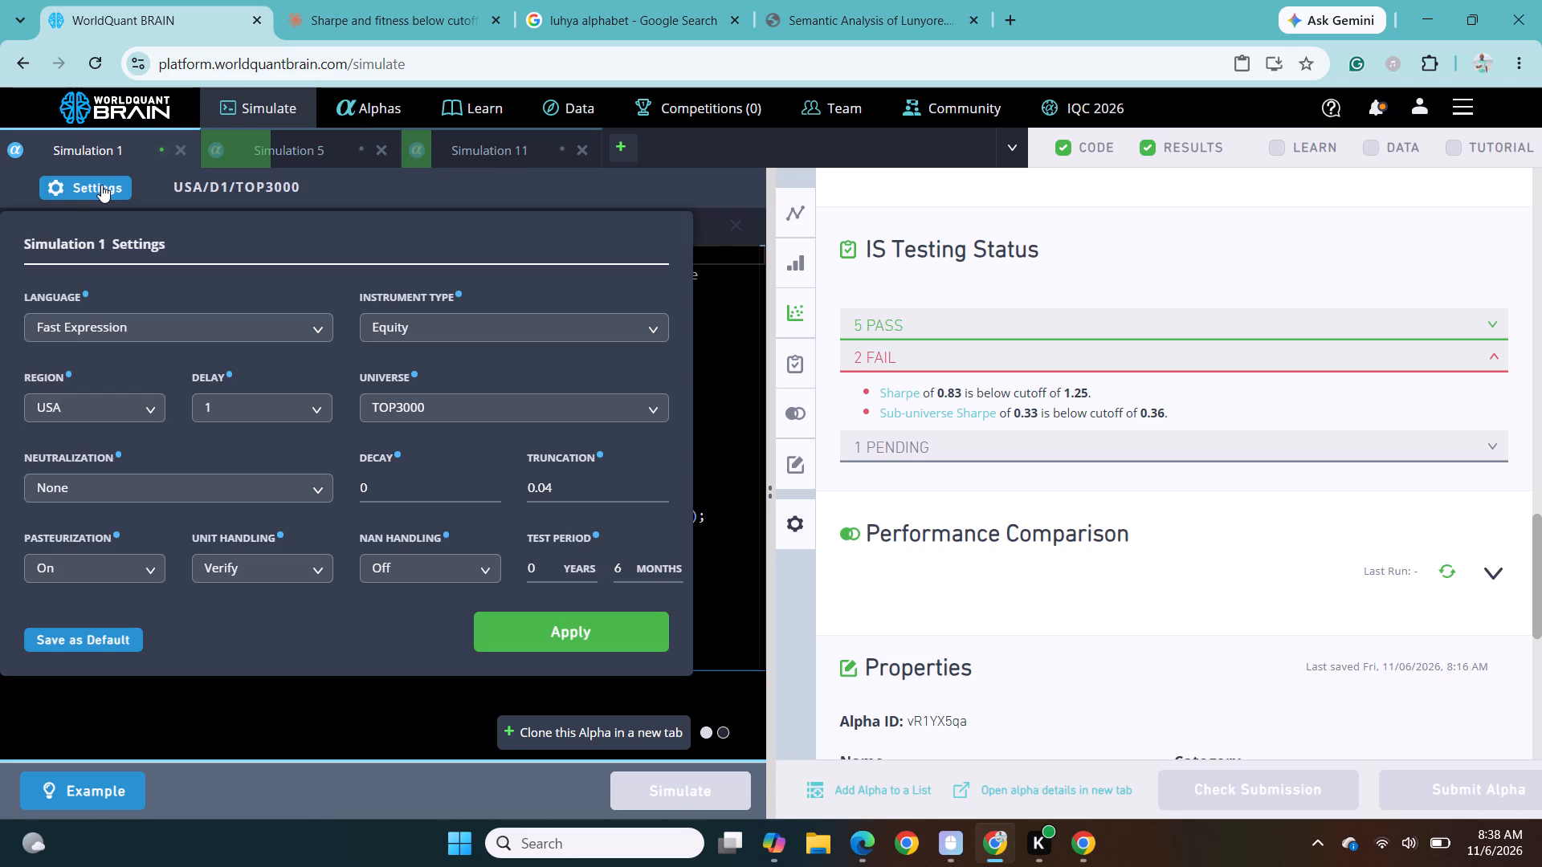
pyautogui.click(655, 409)
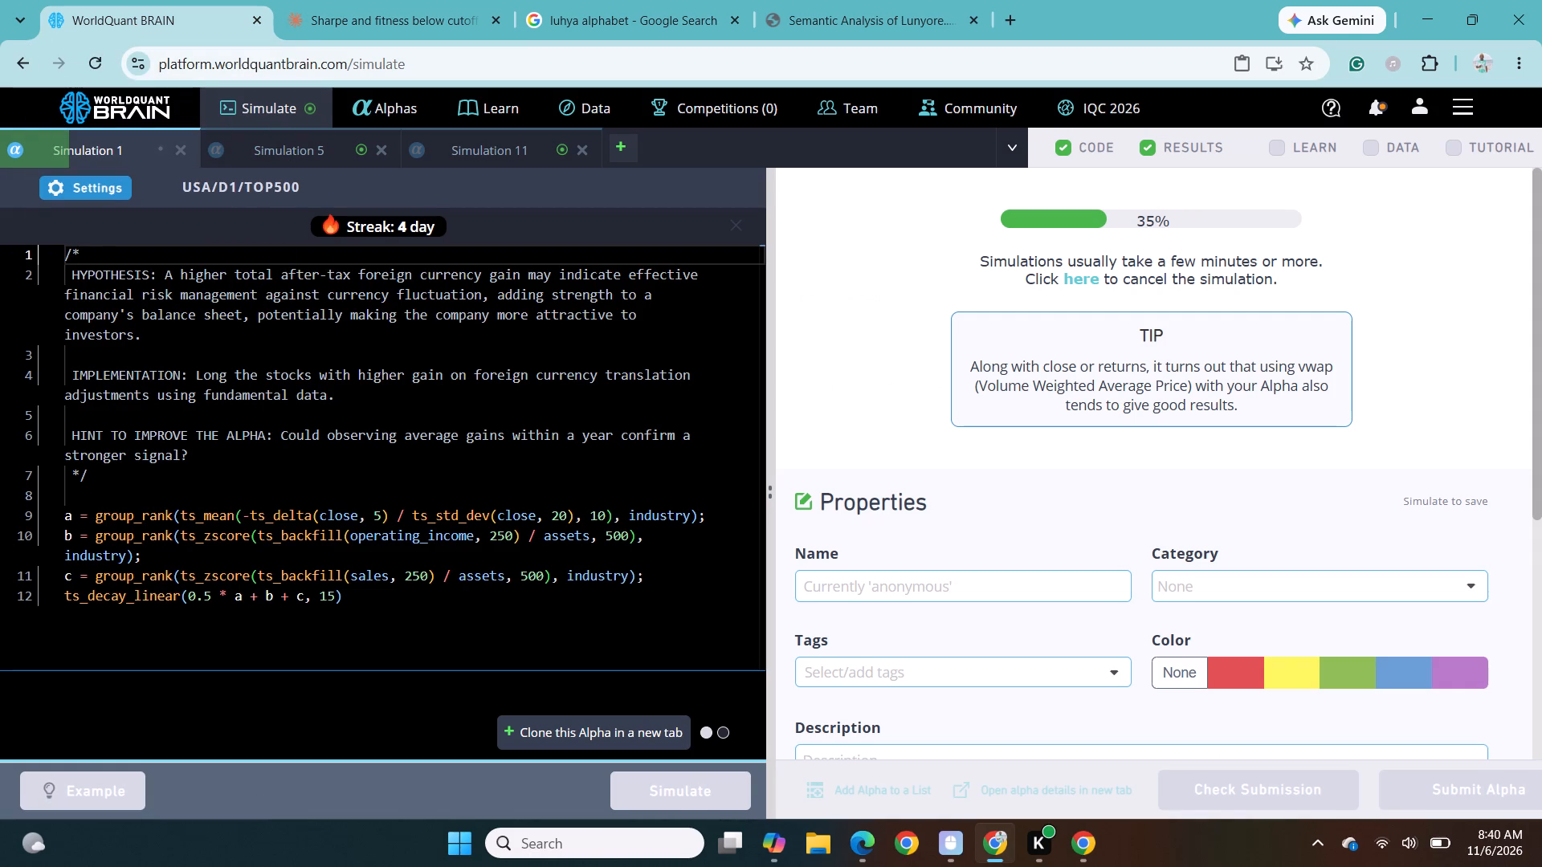
pyautogui.scroll(2, 440, 443)
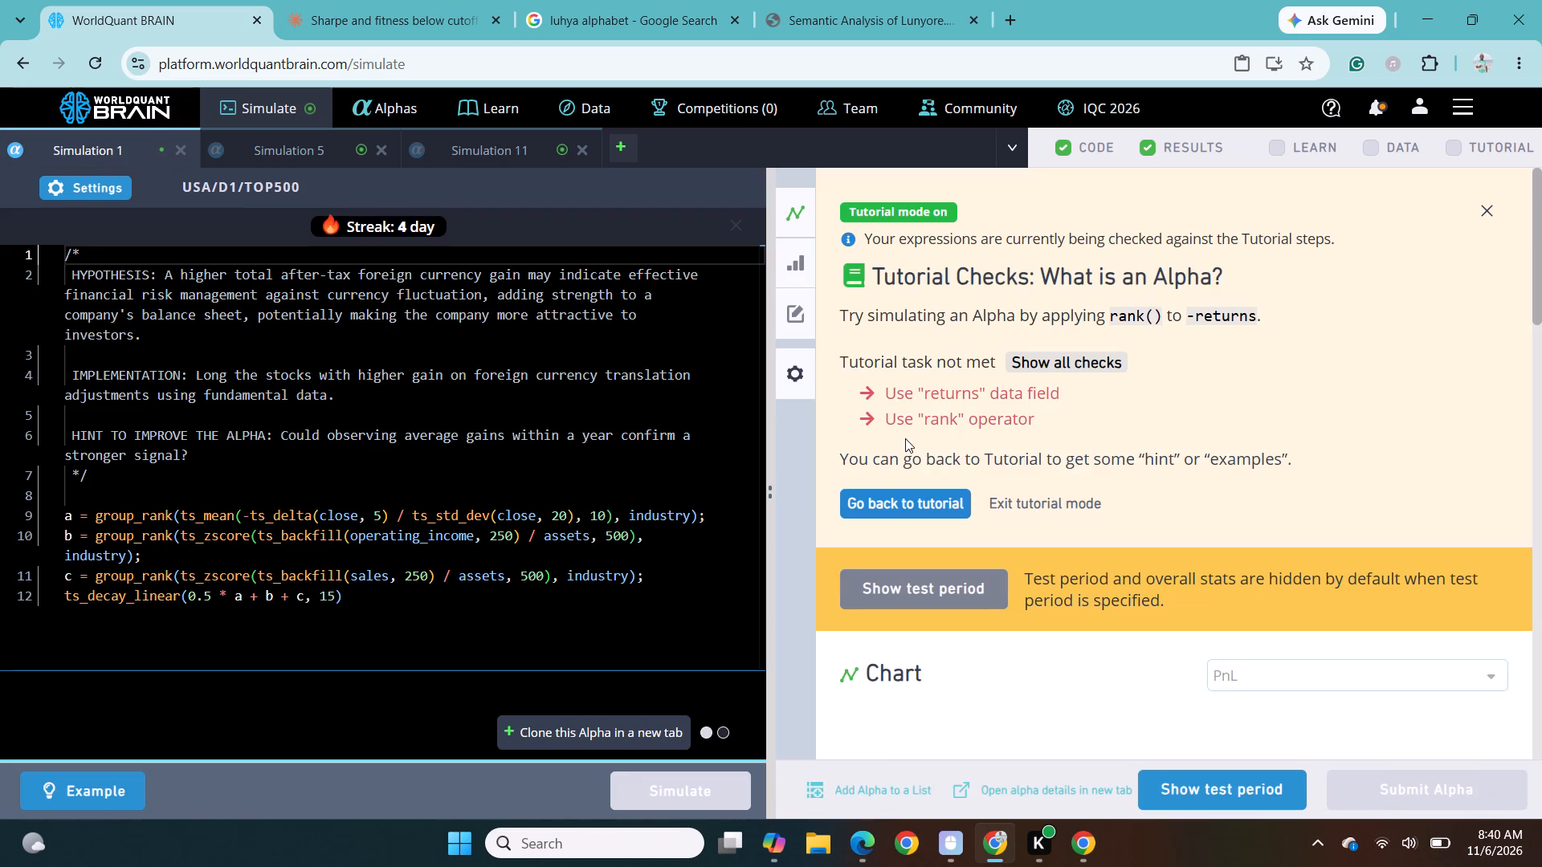
pyautogui.scroll(-2, 1026, 656)
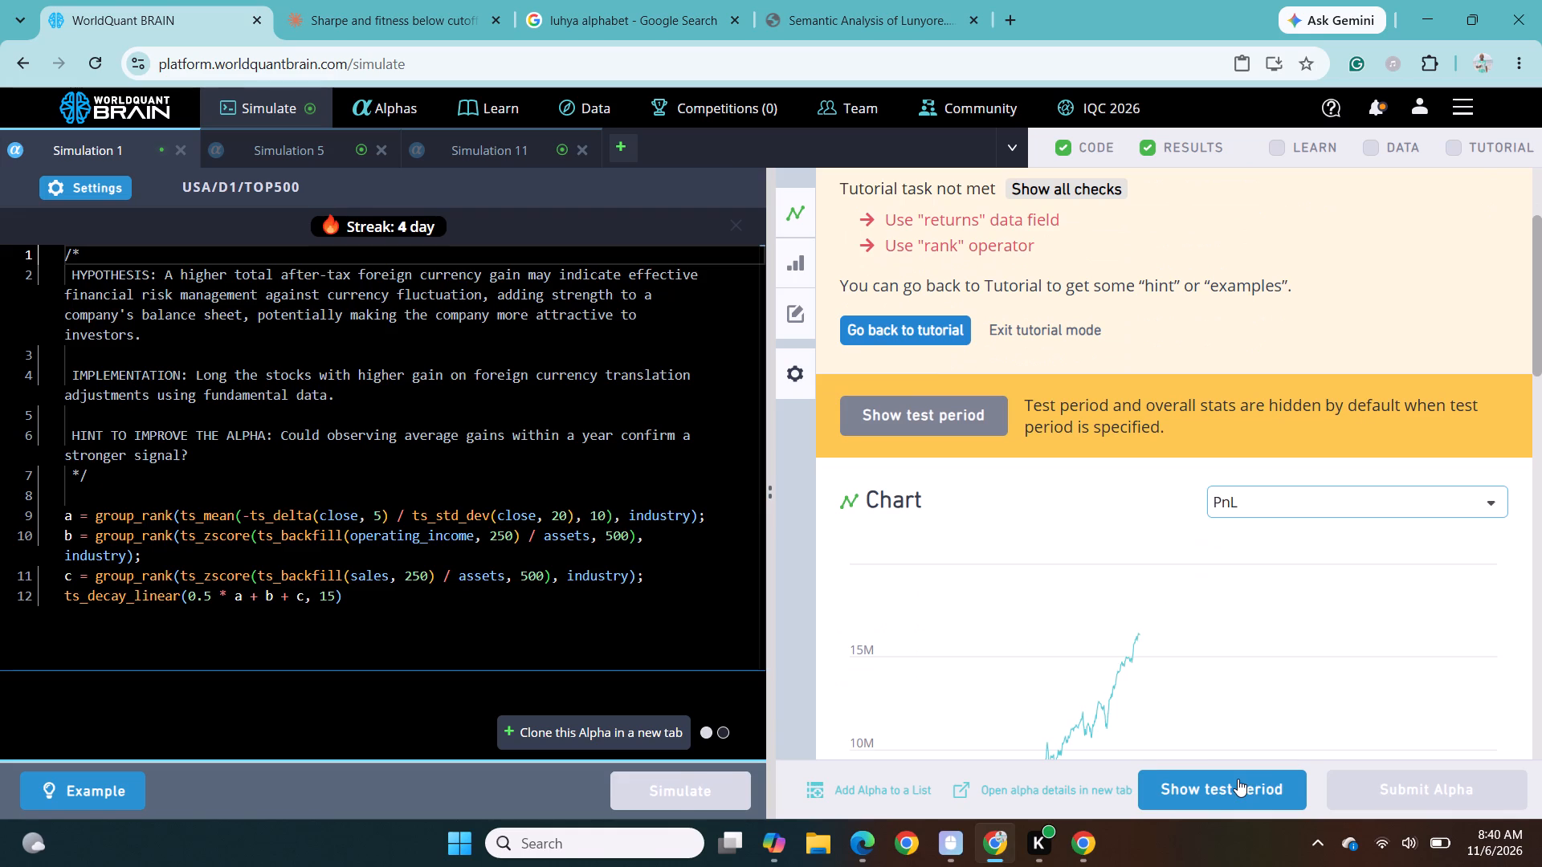
pyautogui.click(1238, 779)
pyautogui.scroll(-1, 1210, 717)
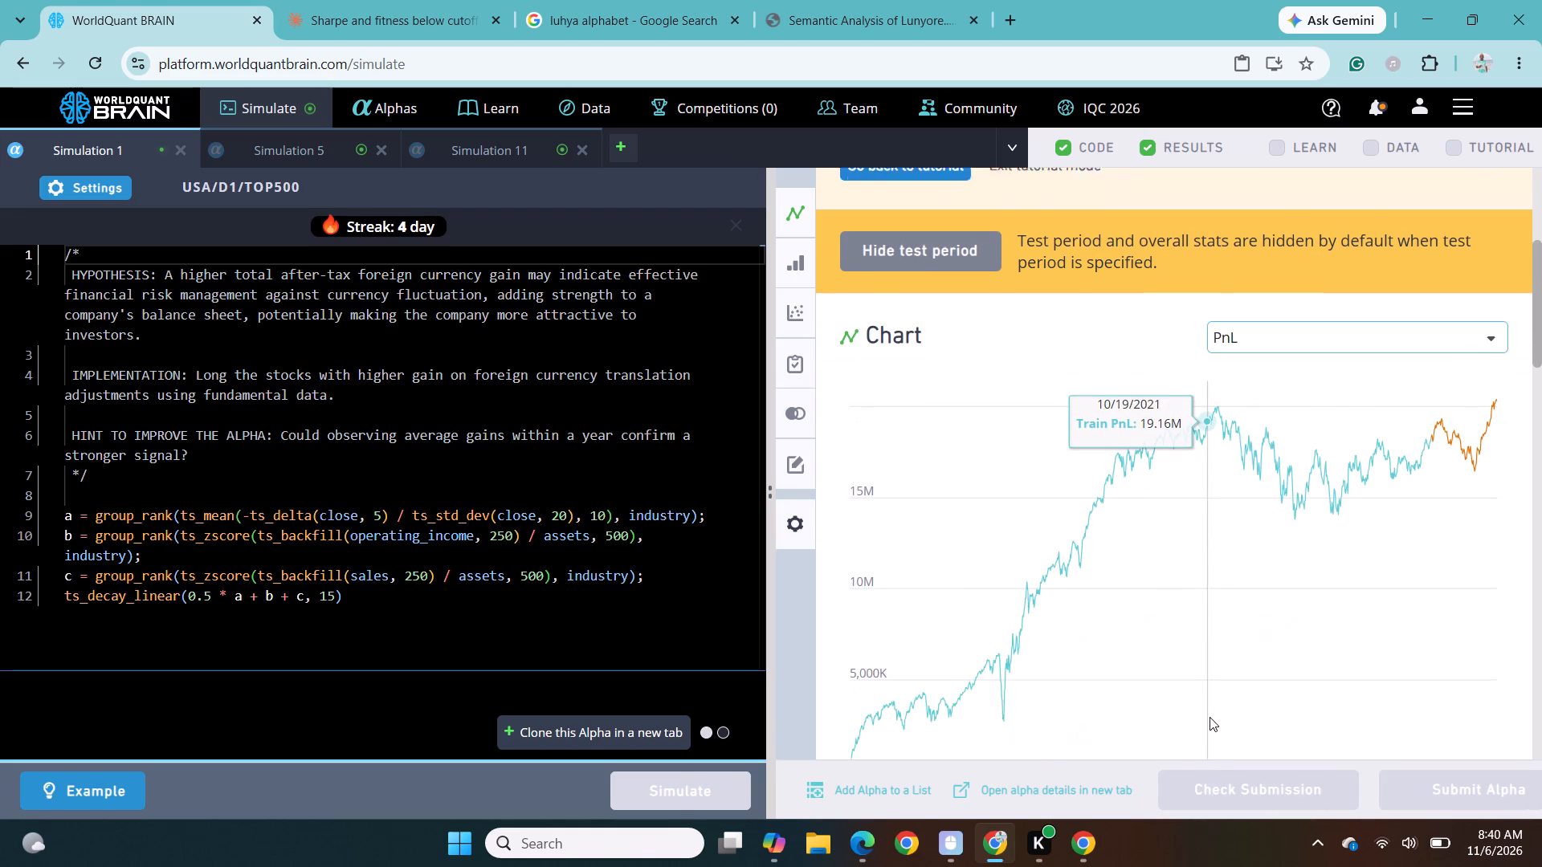
pyautogui.scroll(-4, 1210, 717)
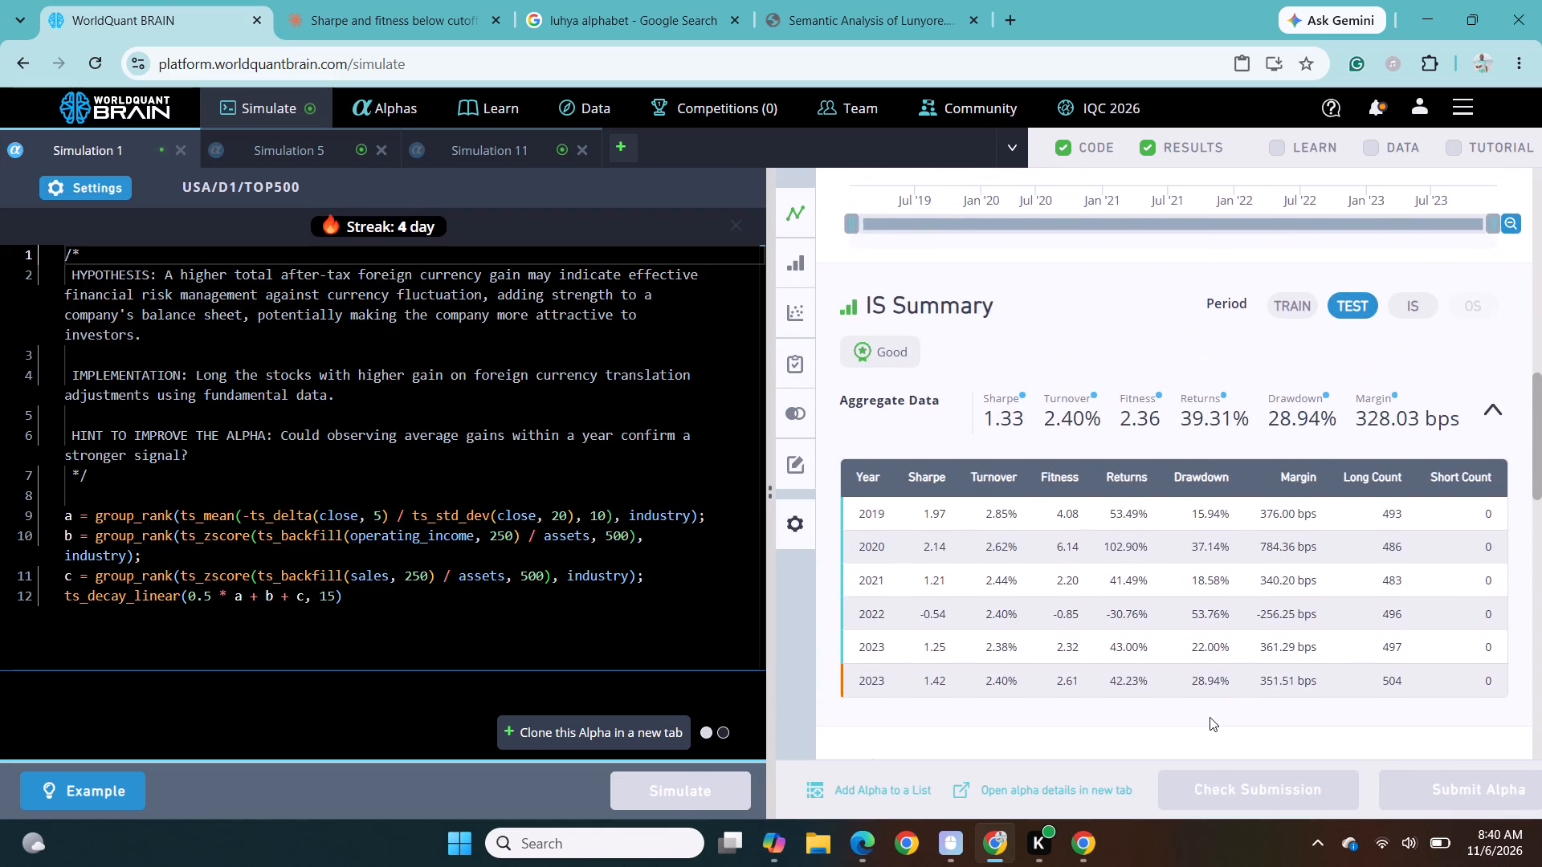
pyautogui.scroll(-4, 1210, 717)
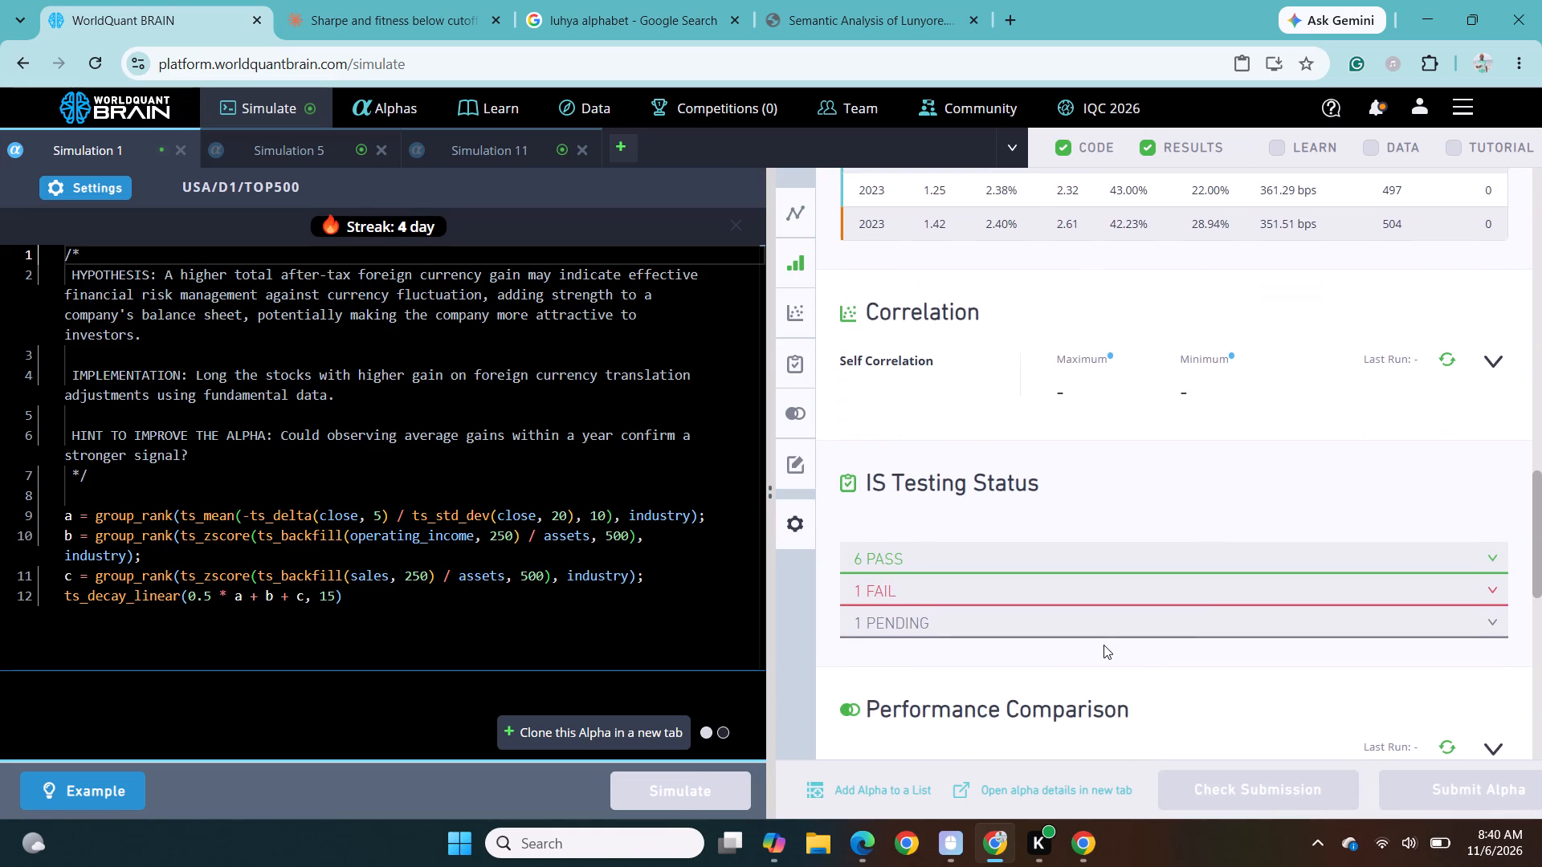
pyautogui.click(1067, 580)
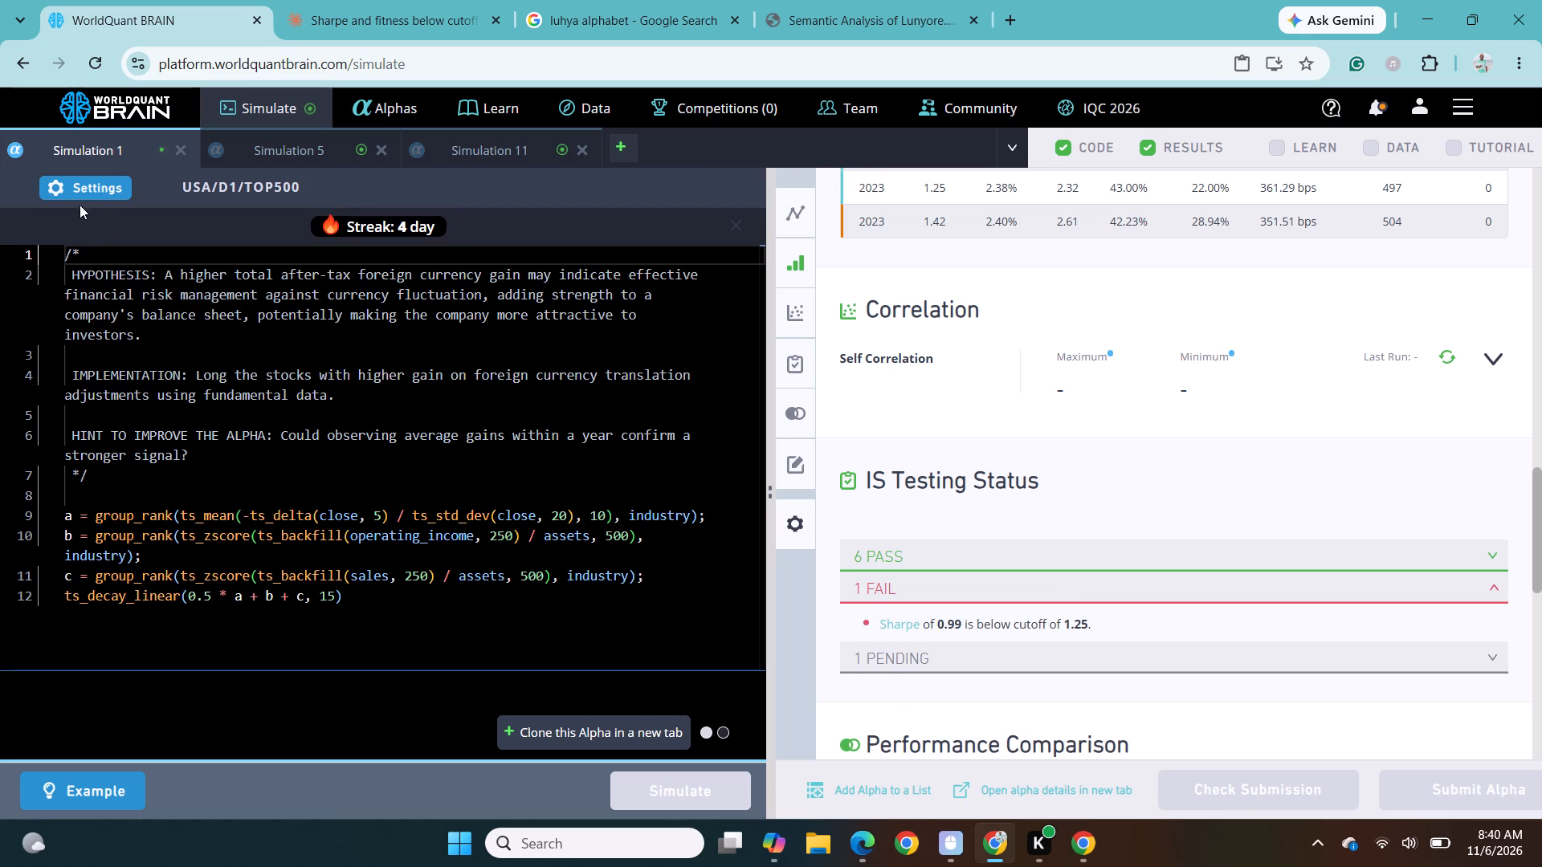
# Set the truncation of Simulation 1 to 0.02, apply the change and run the simulation.
pyautogui.click(96, 178)
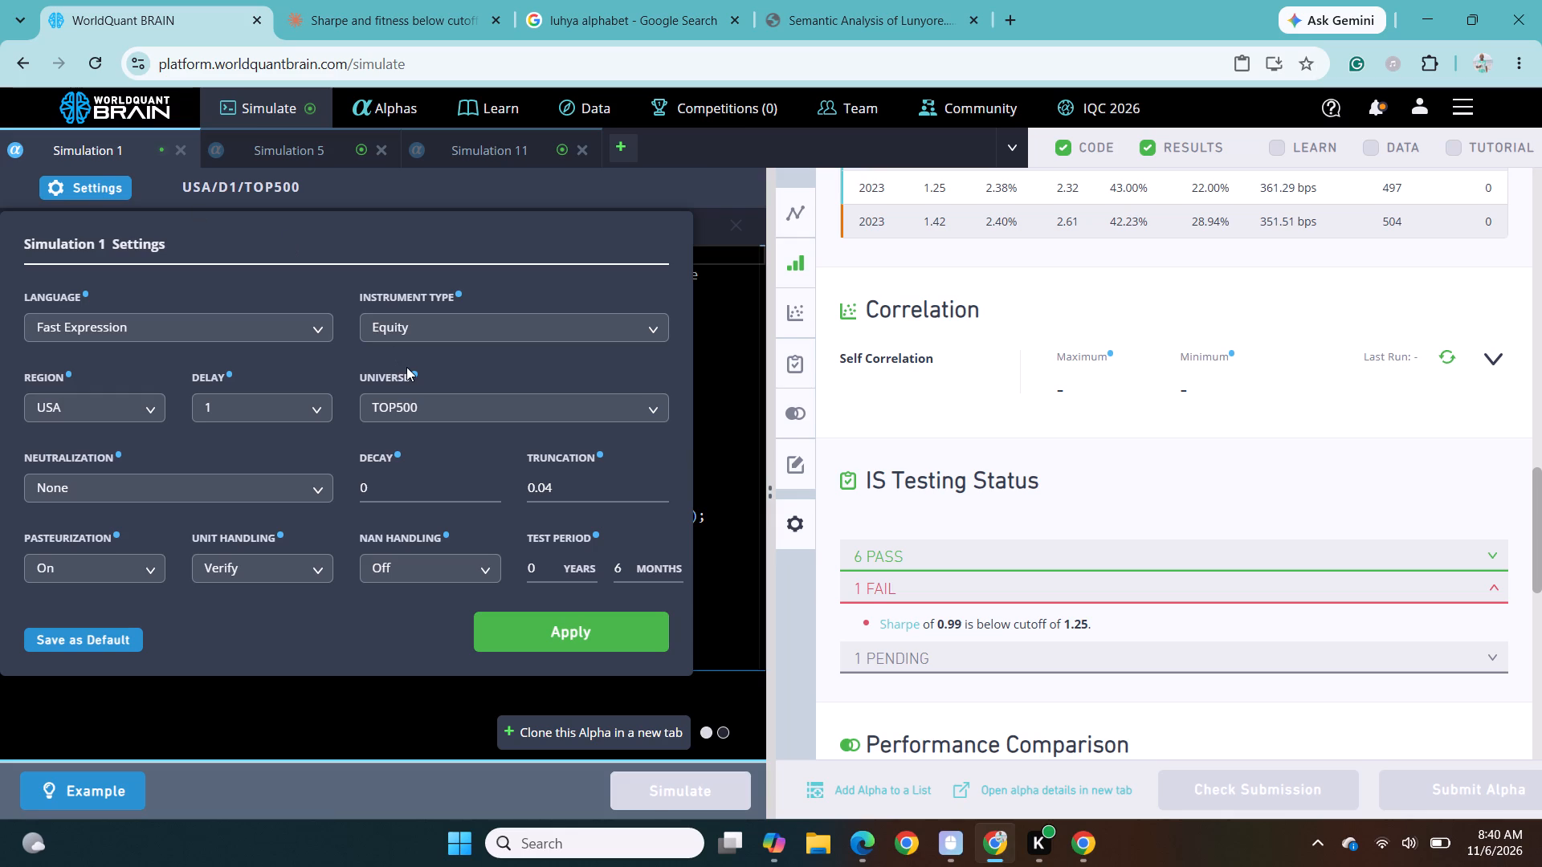
pyautogui.click(557, 487)
pyautogui.press('BackSpace')
pyautogui.press('2')
pyautogui.click(525, 629)
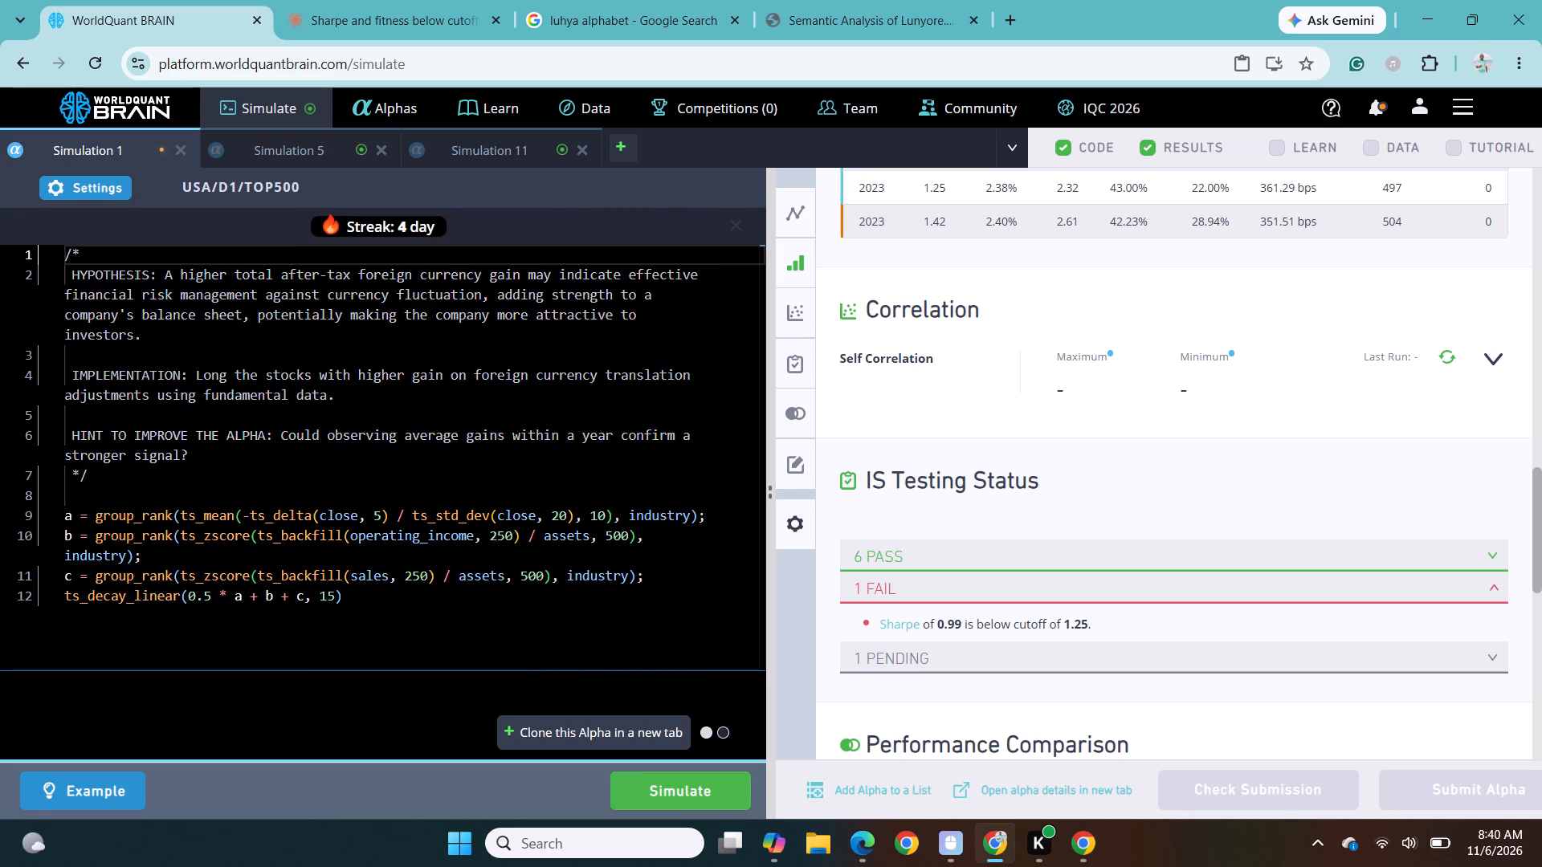
pyautogui.click(643, 780)
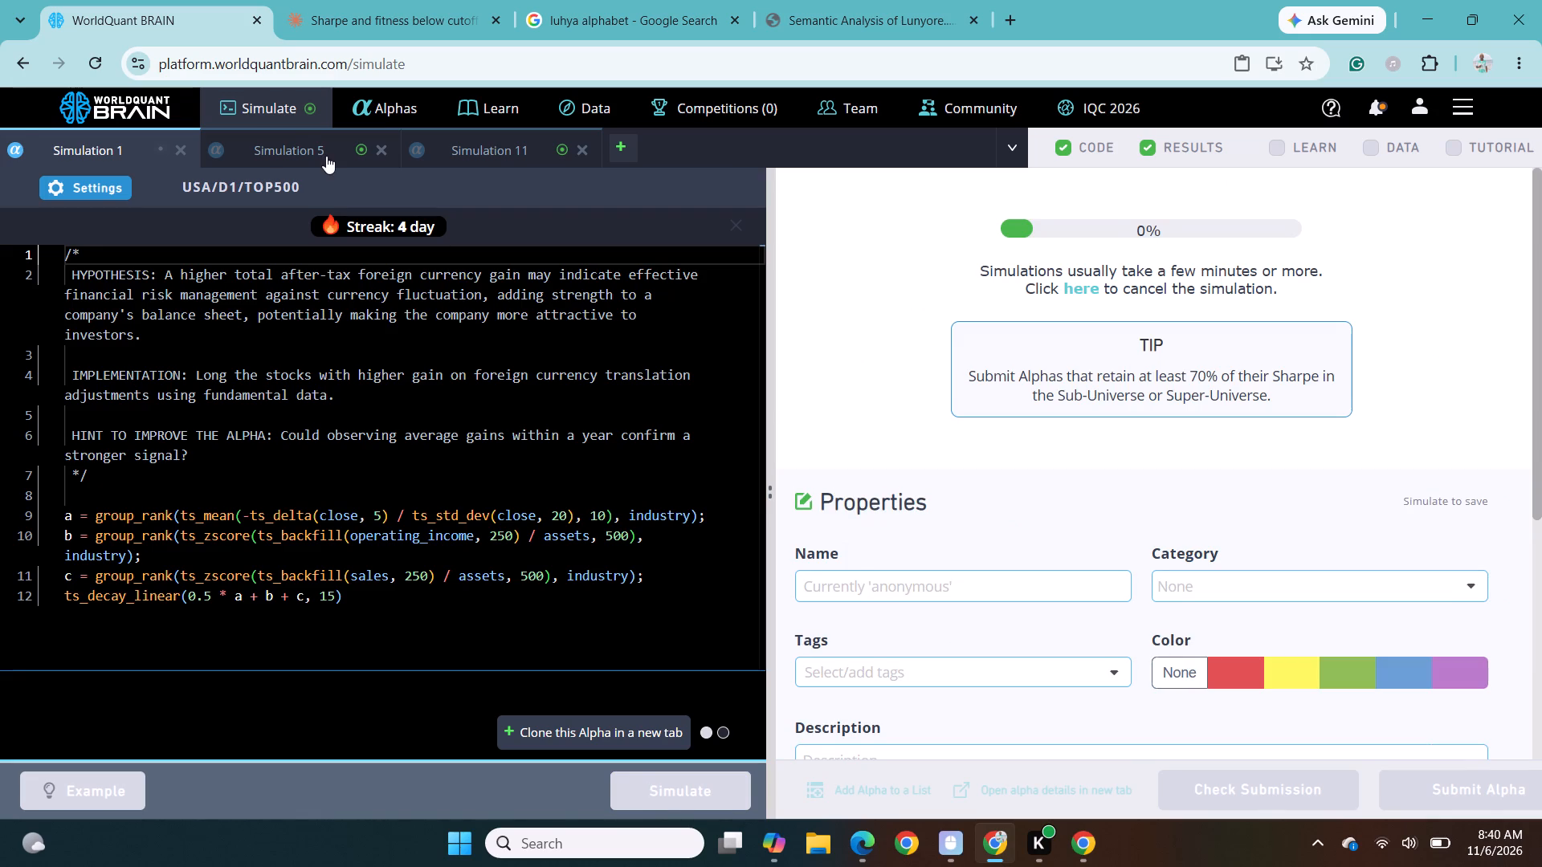
# Switch to Simulation 5, show its test period and expand its failed checks under IS Testing Status.
pyautogui.click(292, 139)
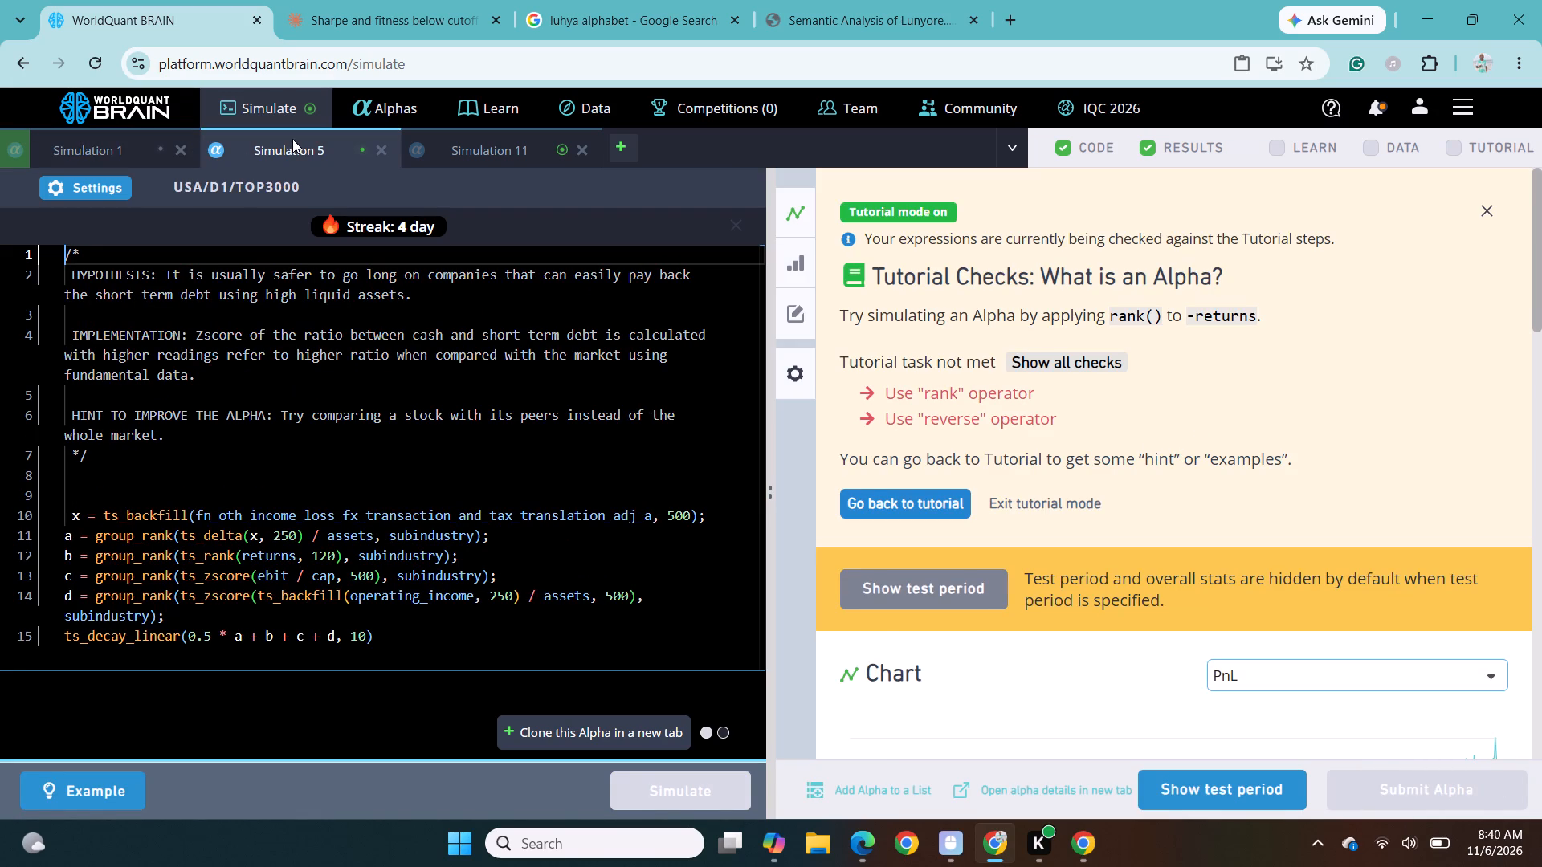
pyautogui.click(1181, 785)
pyautogui.scroll(-2, 1112, 676)
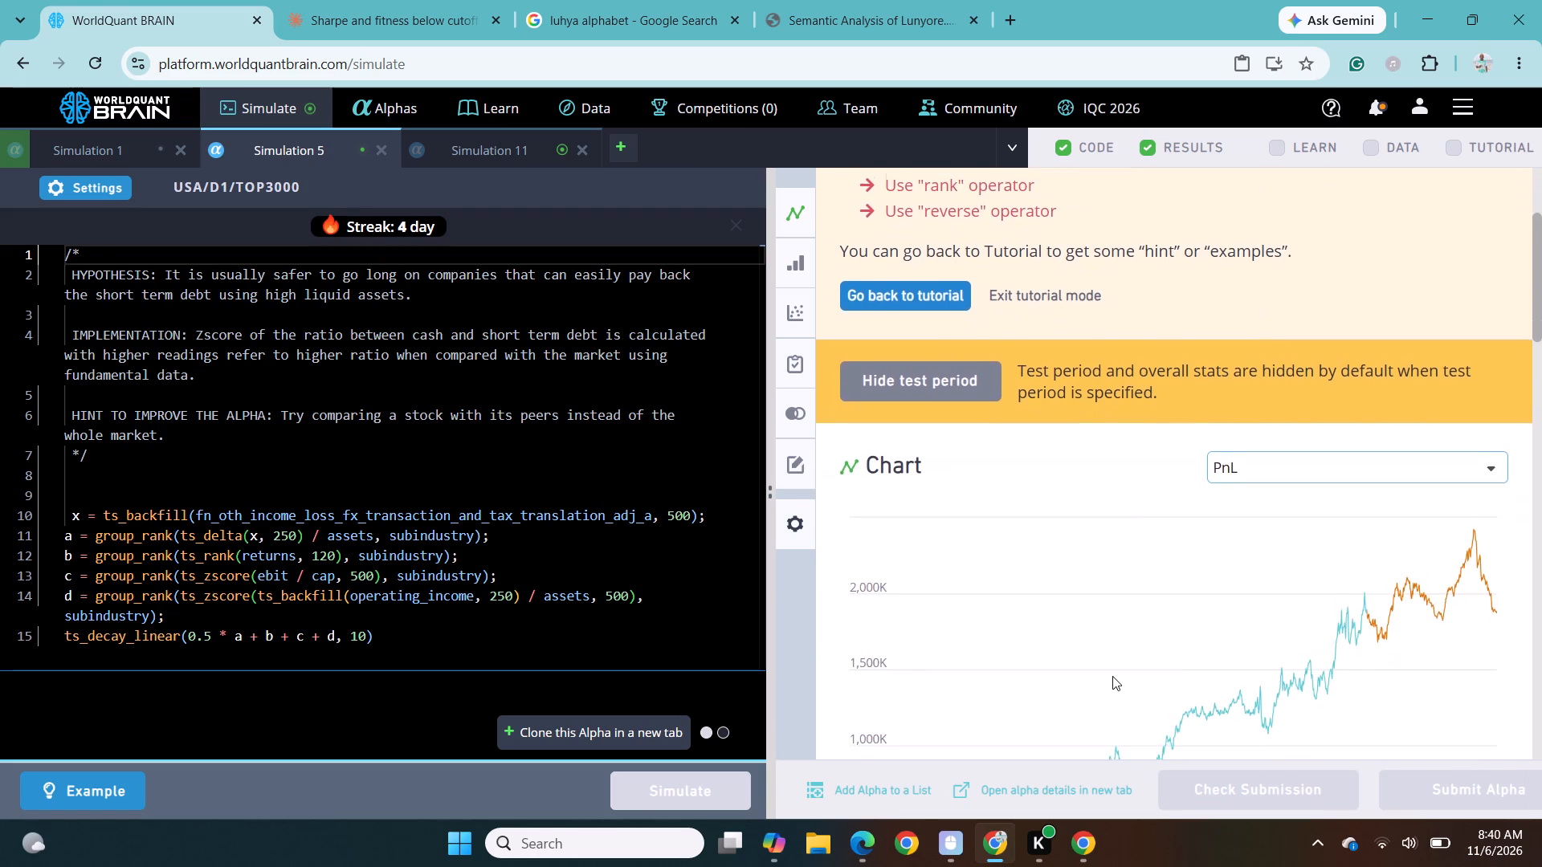
pyautogui.scroll(-4, 1112, 676)
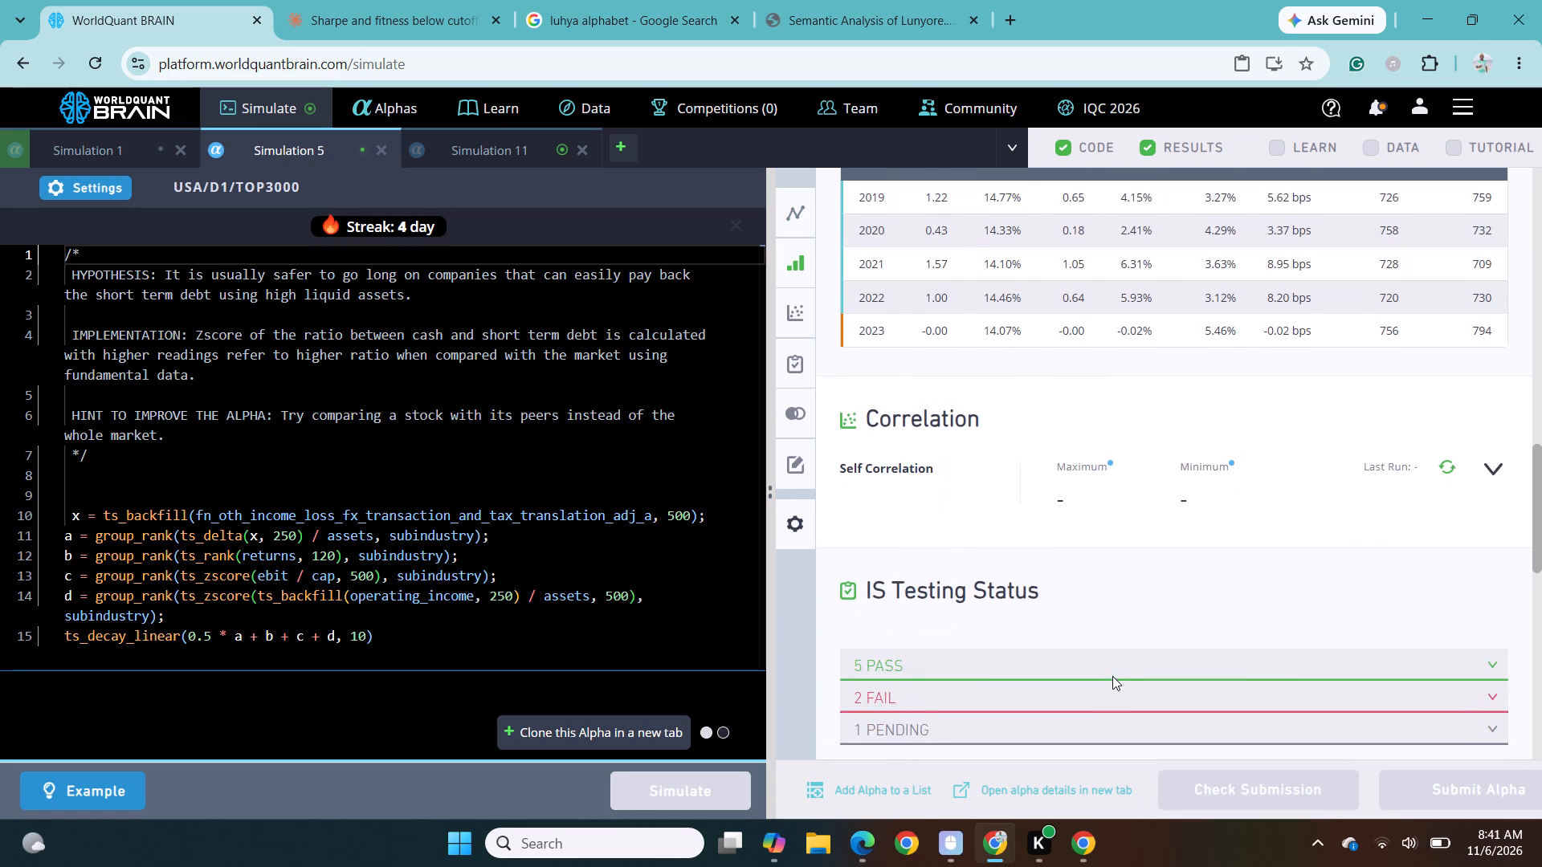
pyautogui.scroll(-1, 1112, 676)
pyautogui.click(1112, 676)
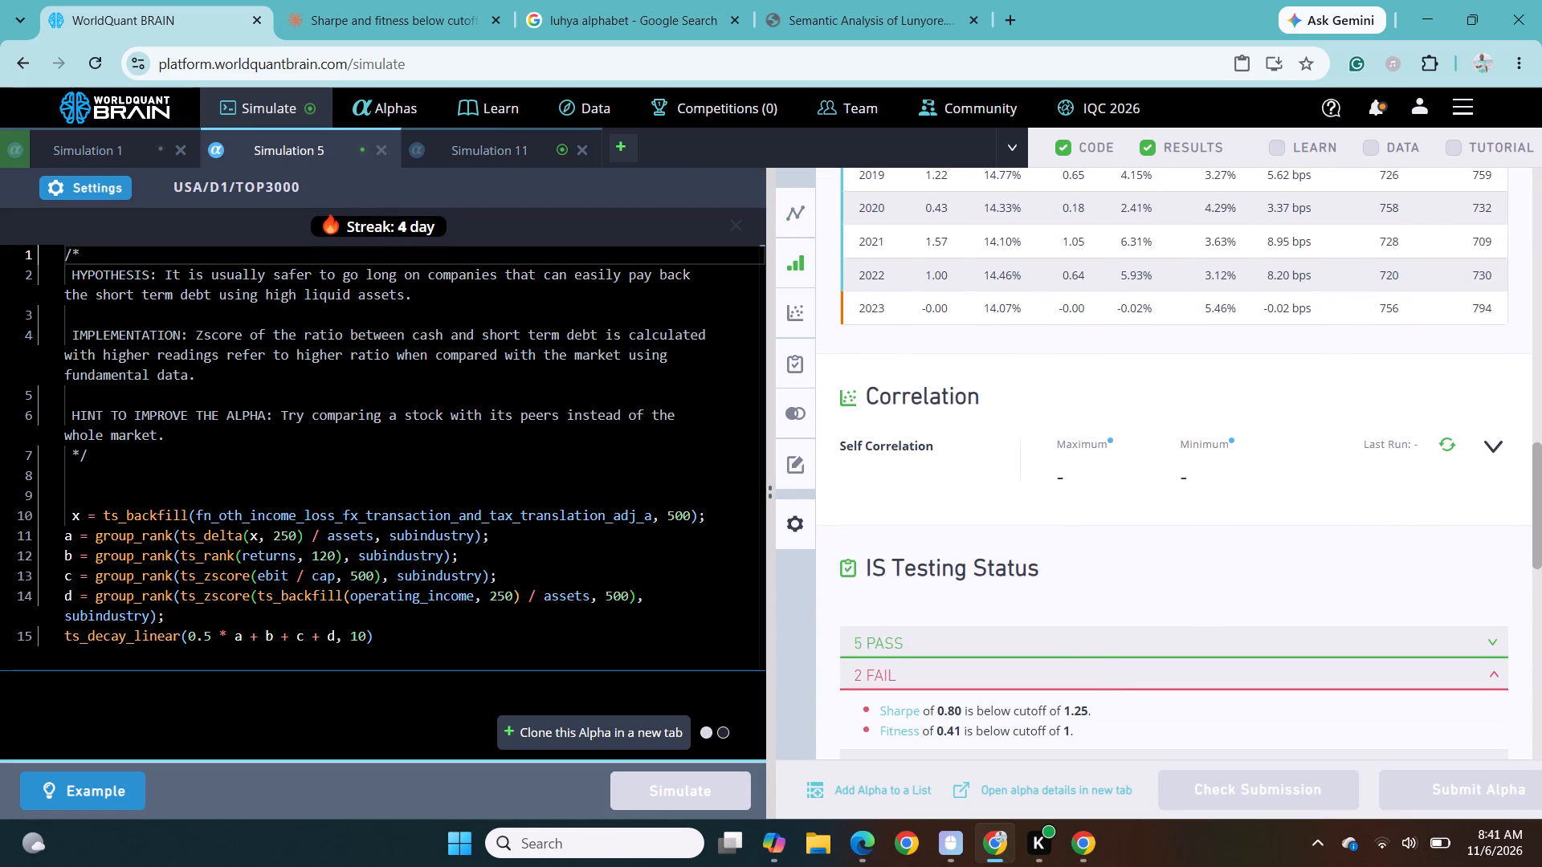
# Set the neutralization of Simulation 5 to None and its universe to TOP500, apply the changes and run the simulation.
pyautogui.click(93, 185)
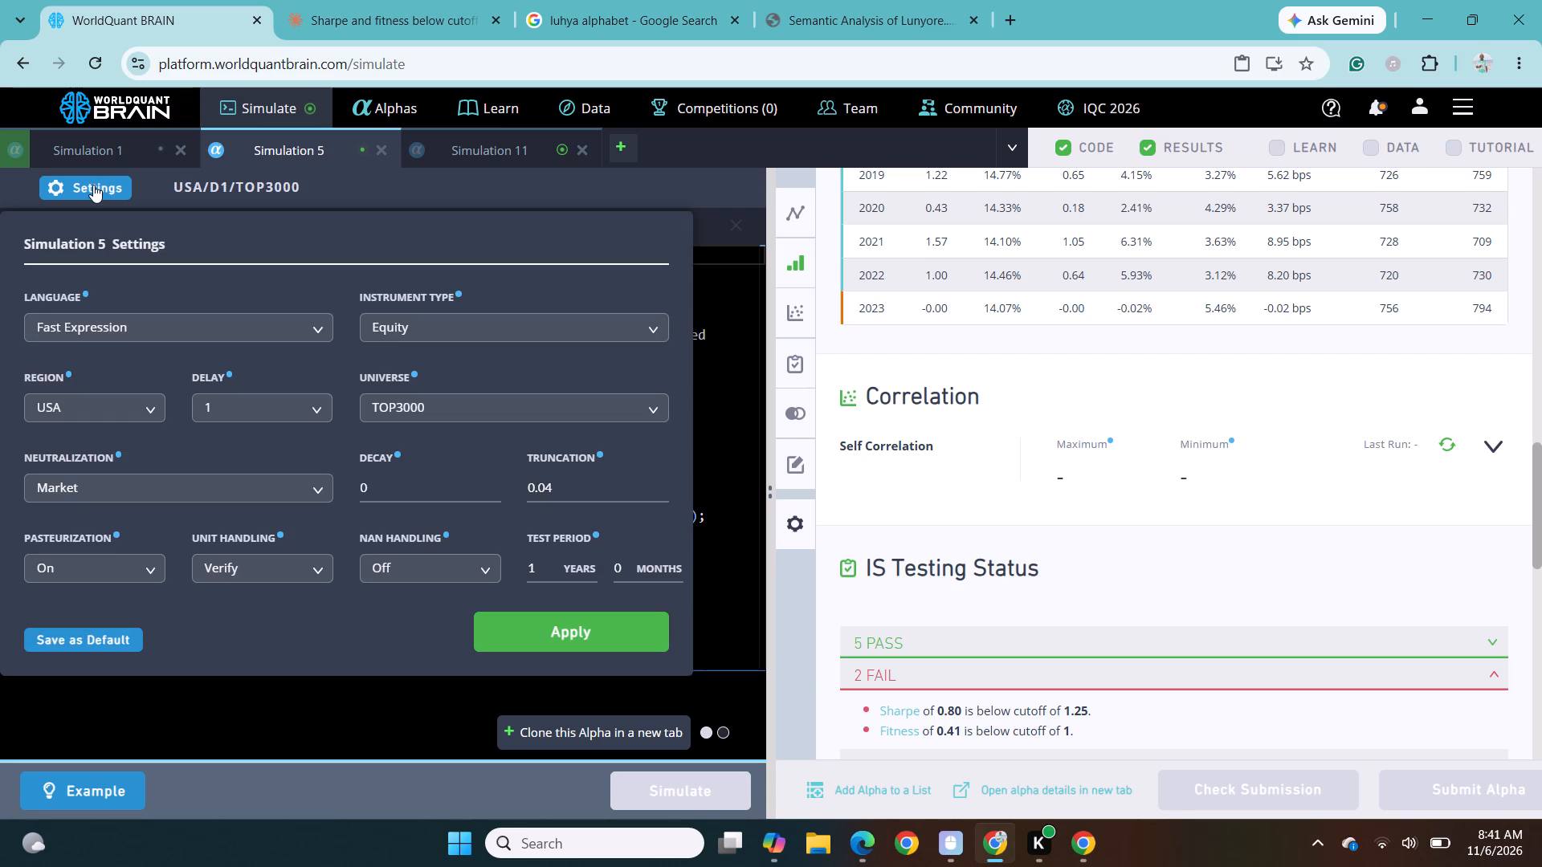
pyautogui.click(316, 480)
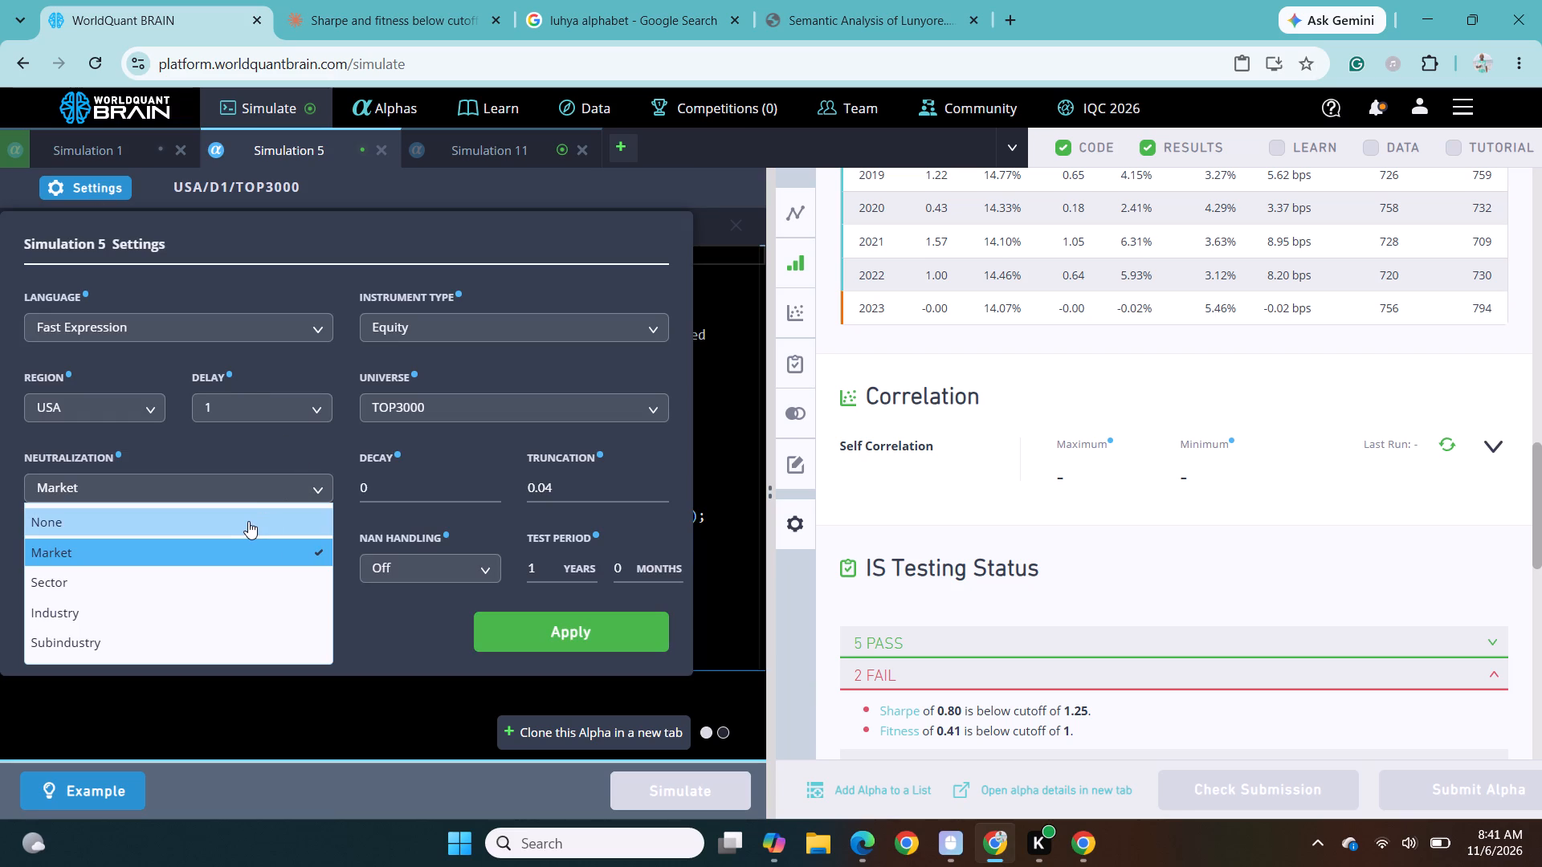
pyautogui.click(248, 521)
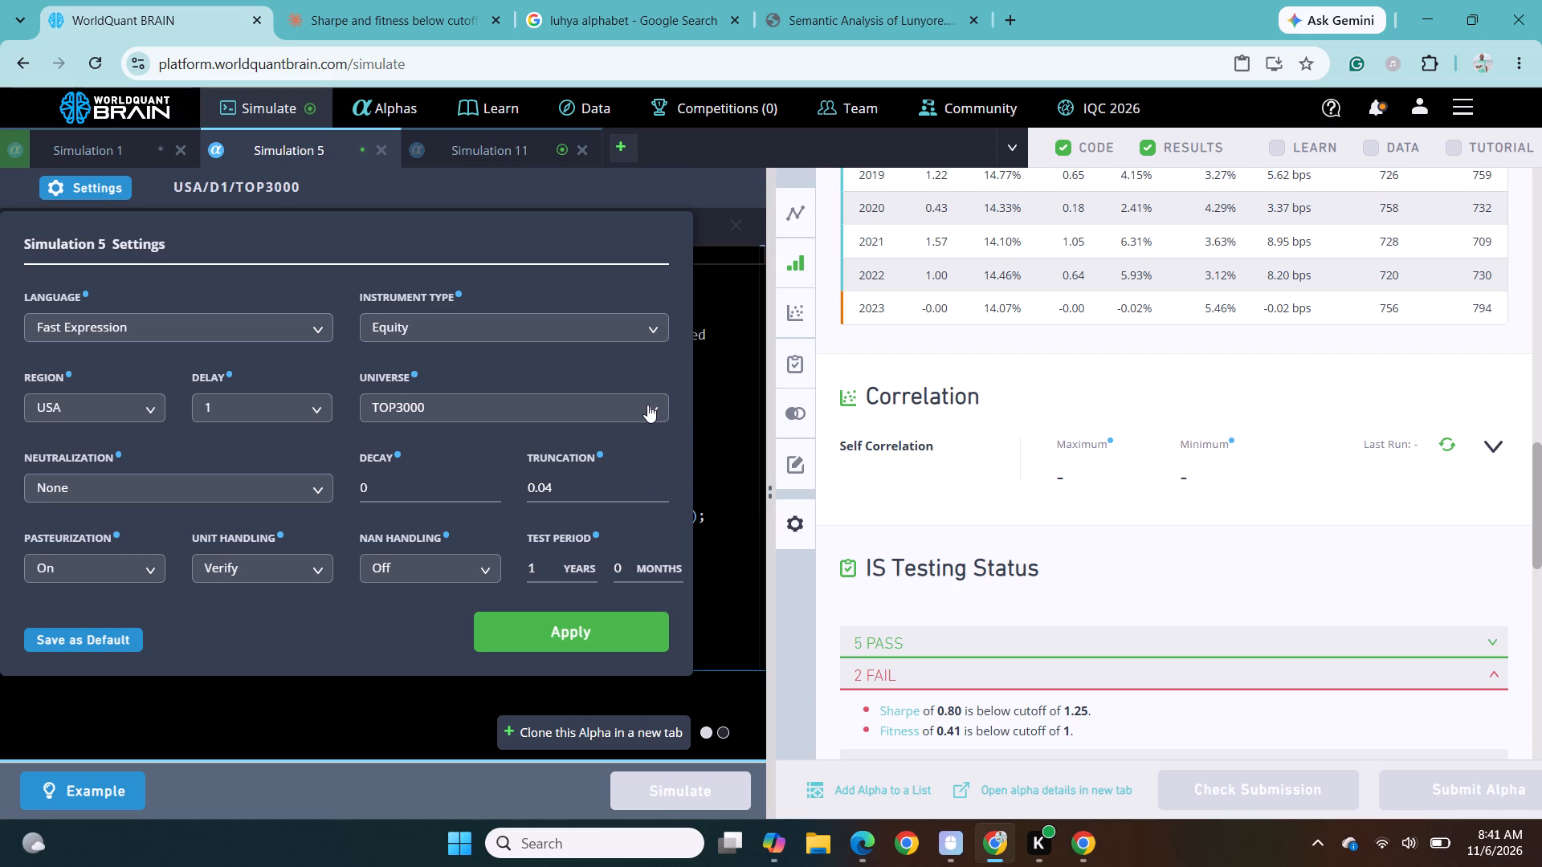
pyautogui.click(647, 405)
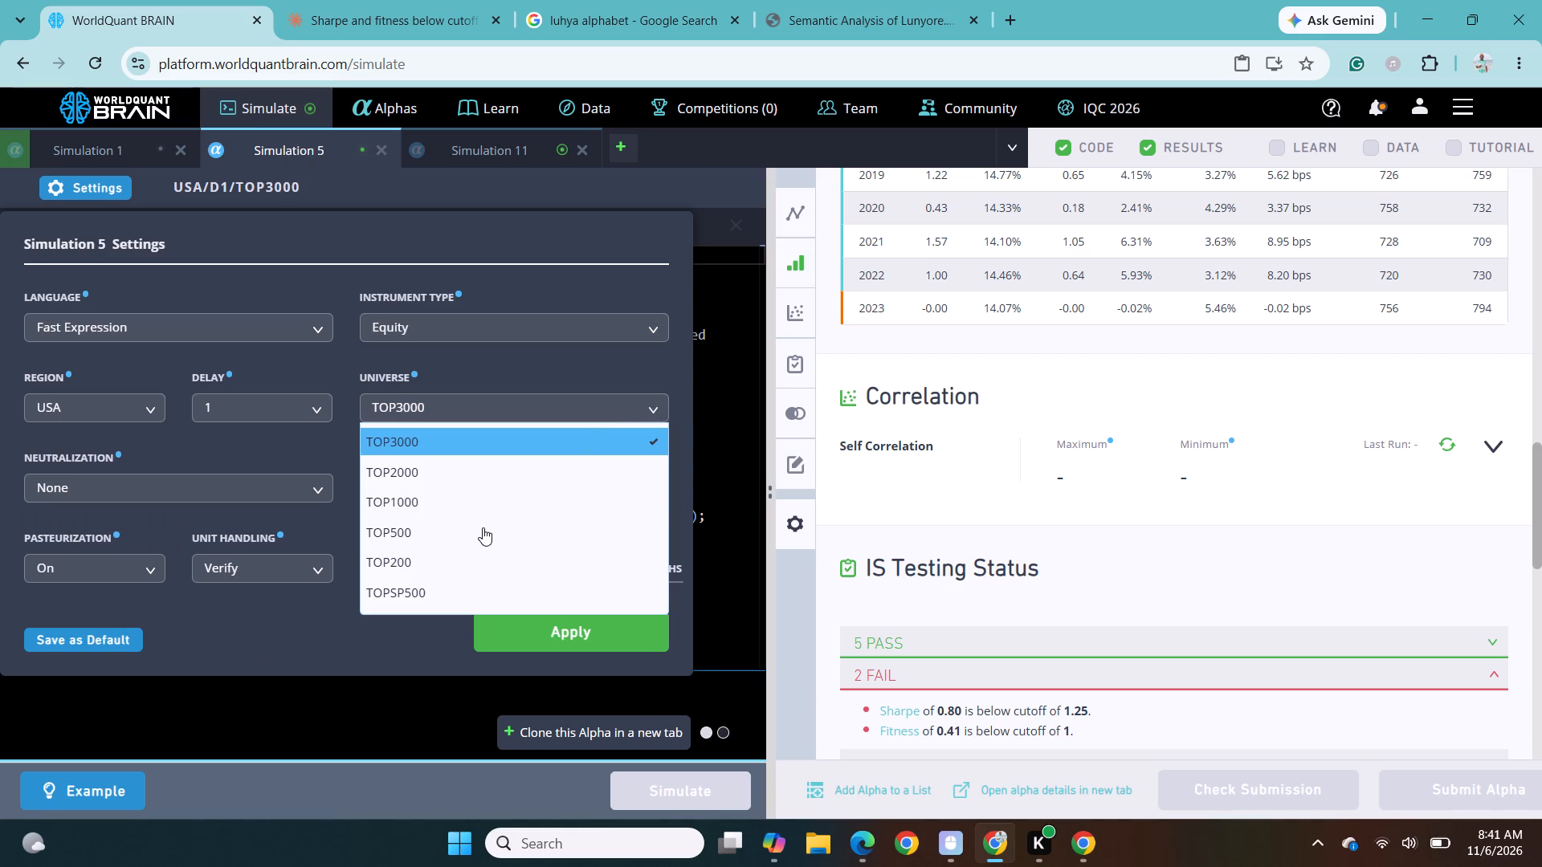
pyautogui.click(483, 527)
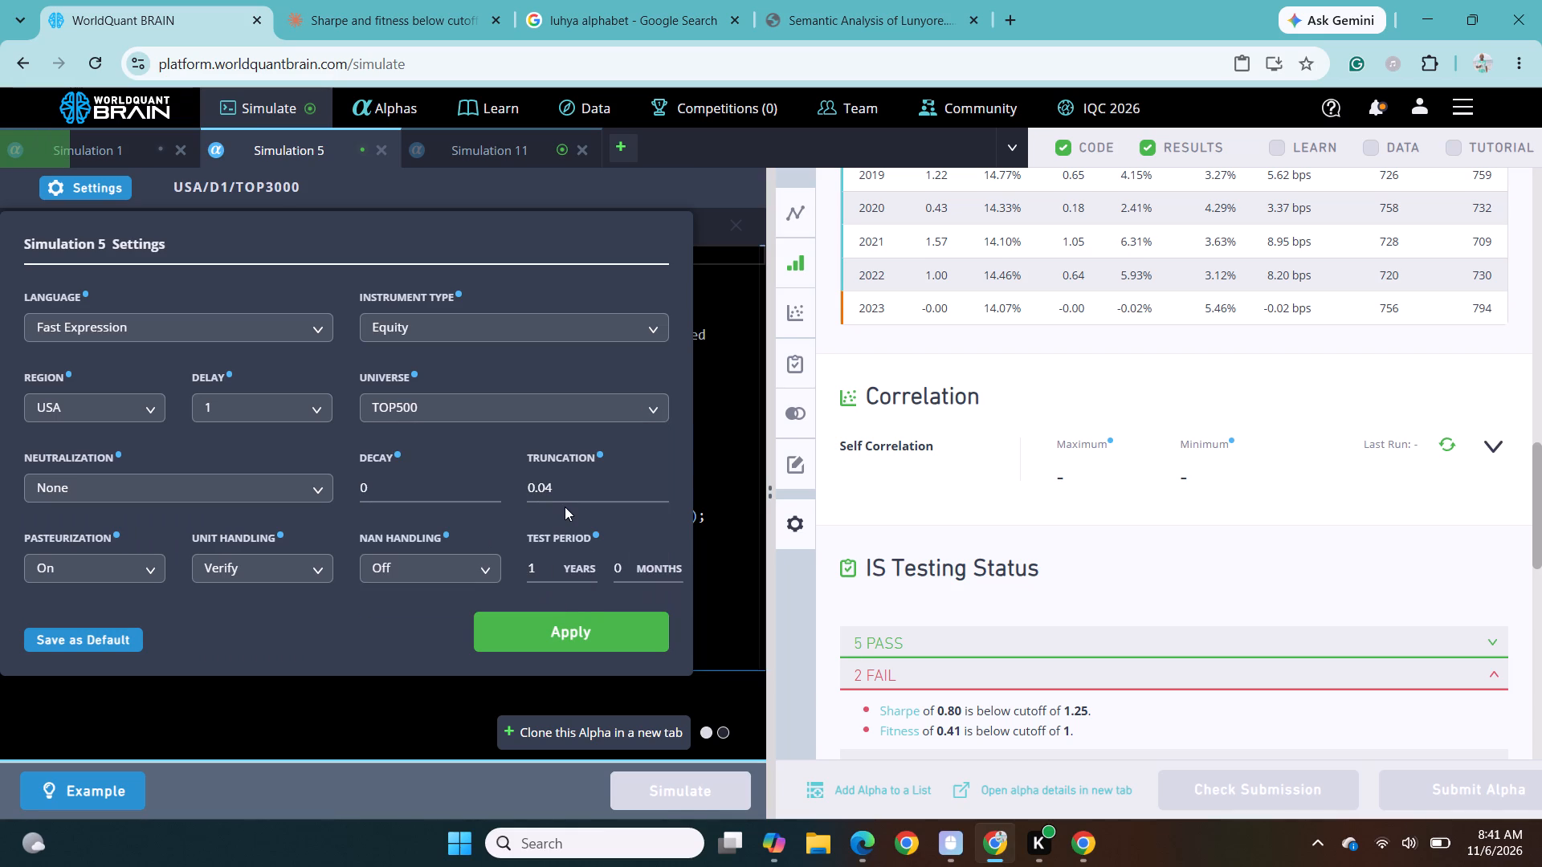
pyautogui.click(582, 633)
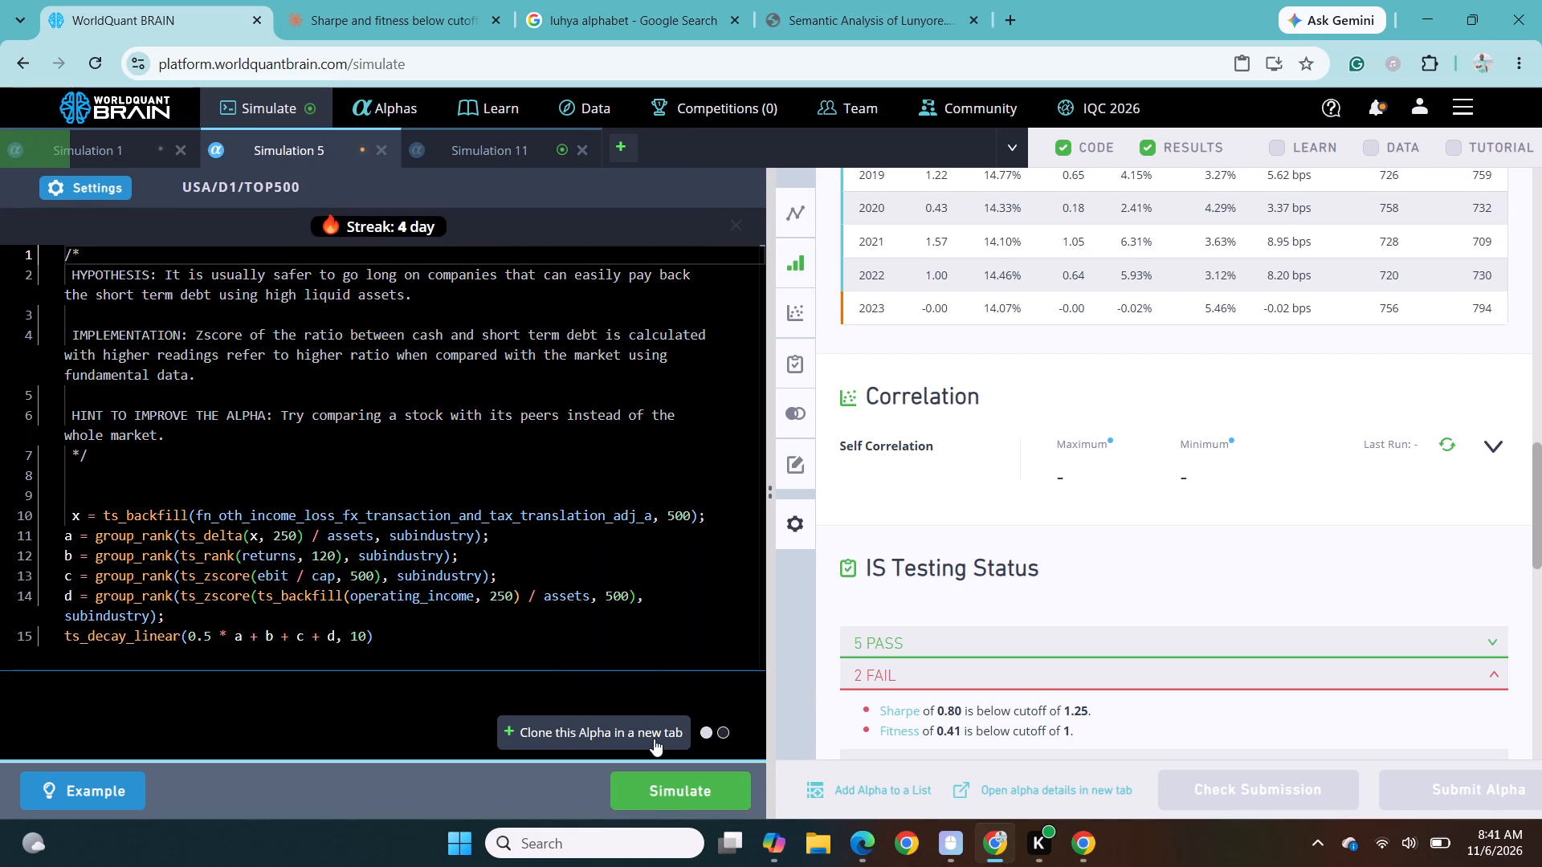
pyautogui.click(678, 795)
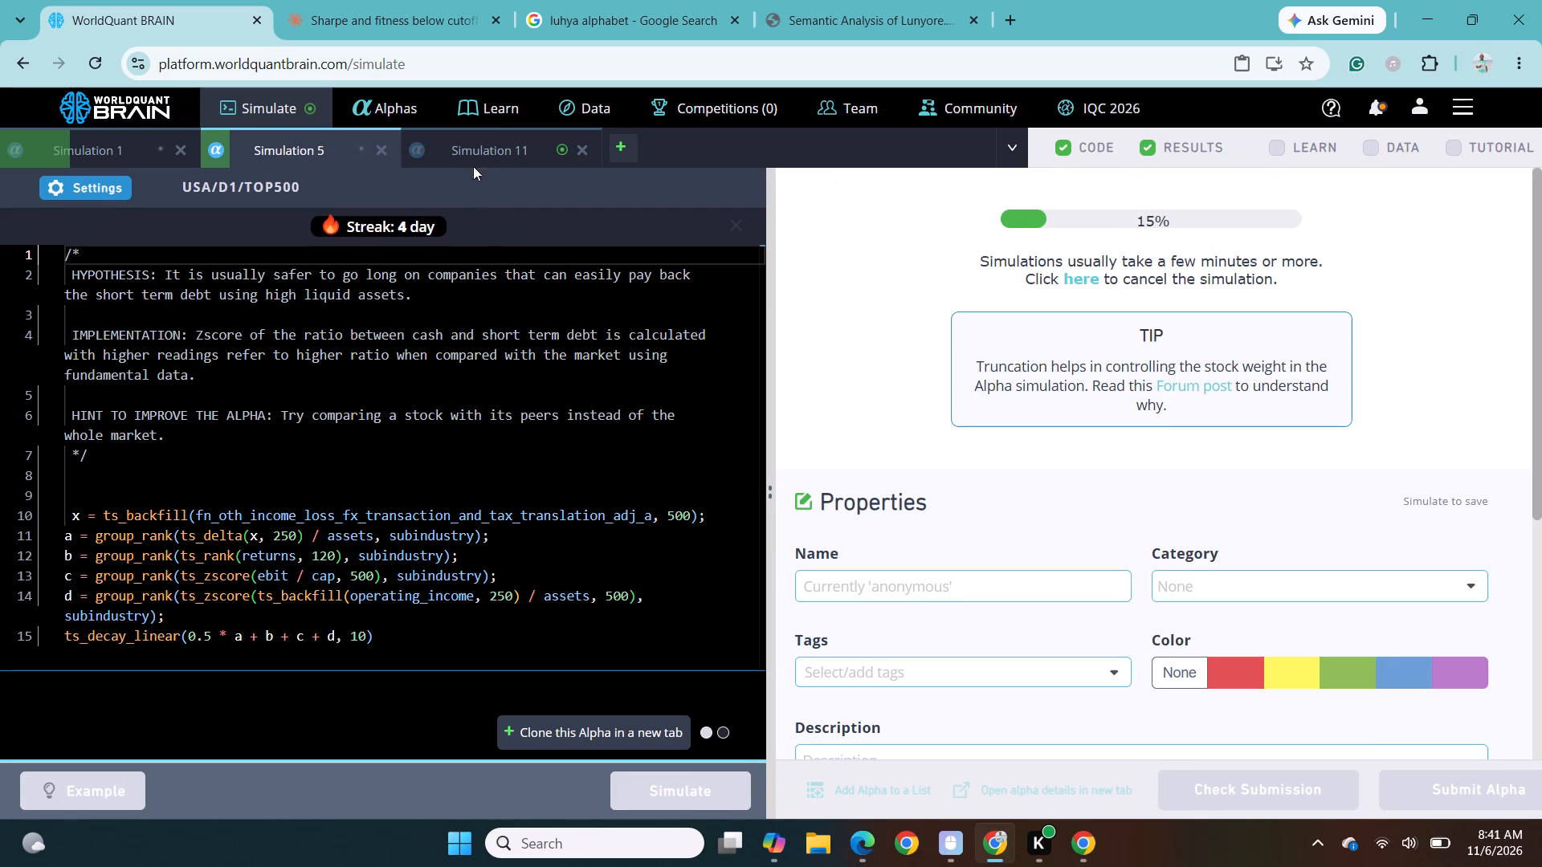
# Switch to Simulation 11, show its test period and expand its failed checks under IS Testing Status.
pyautogui.click(473, 145)
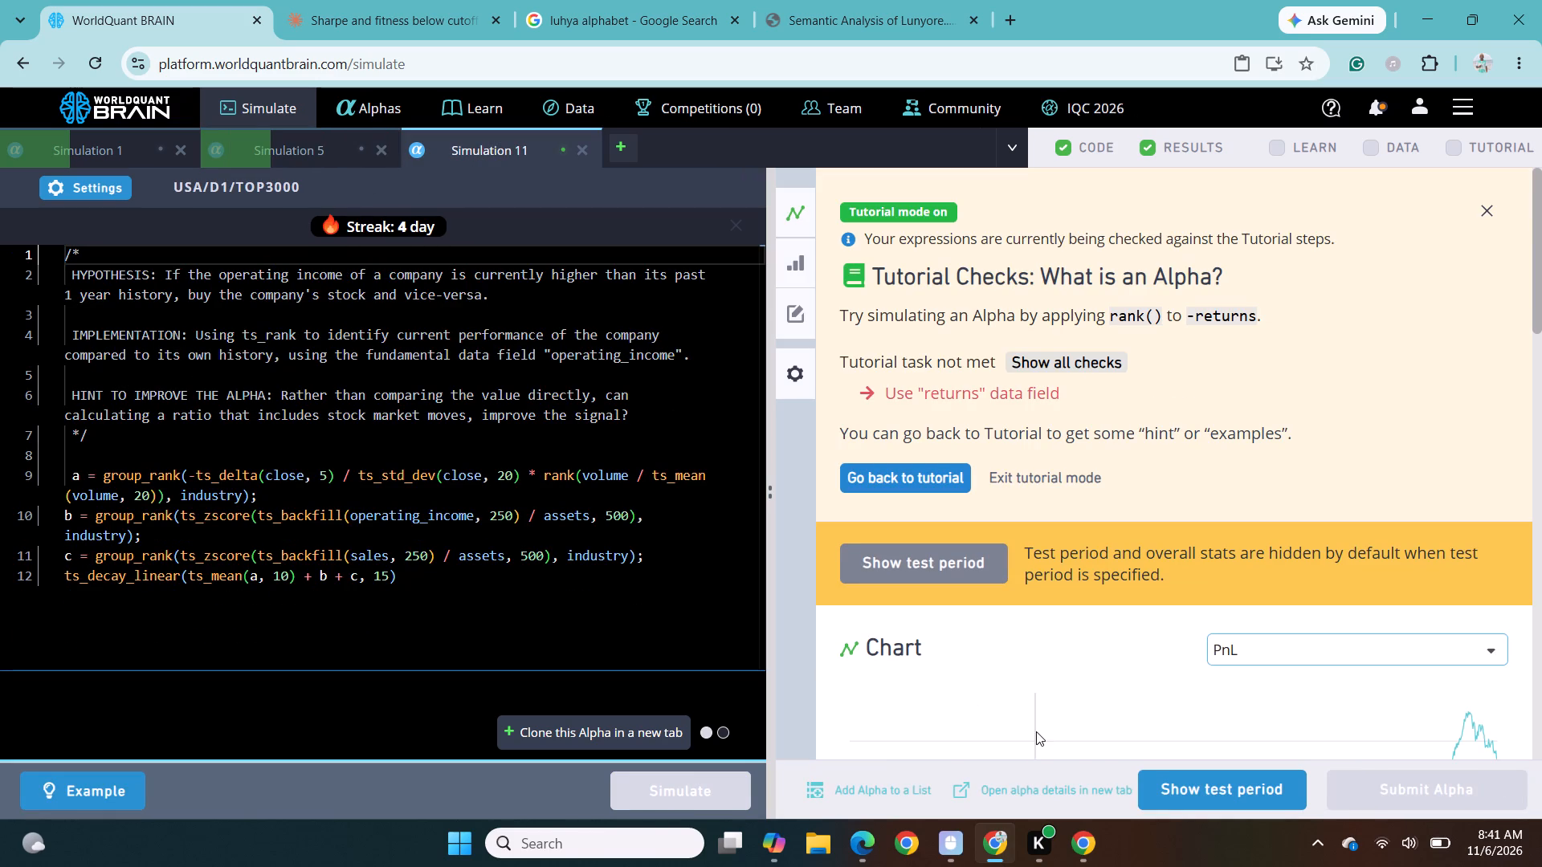
pyautogui.click(1160, 787)
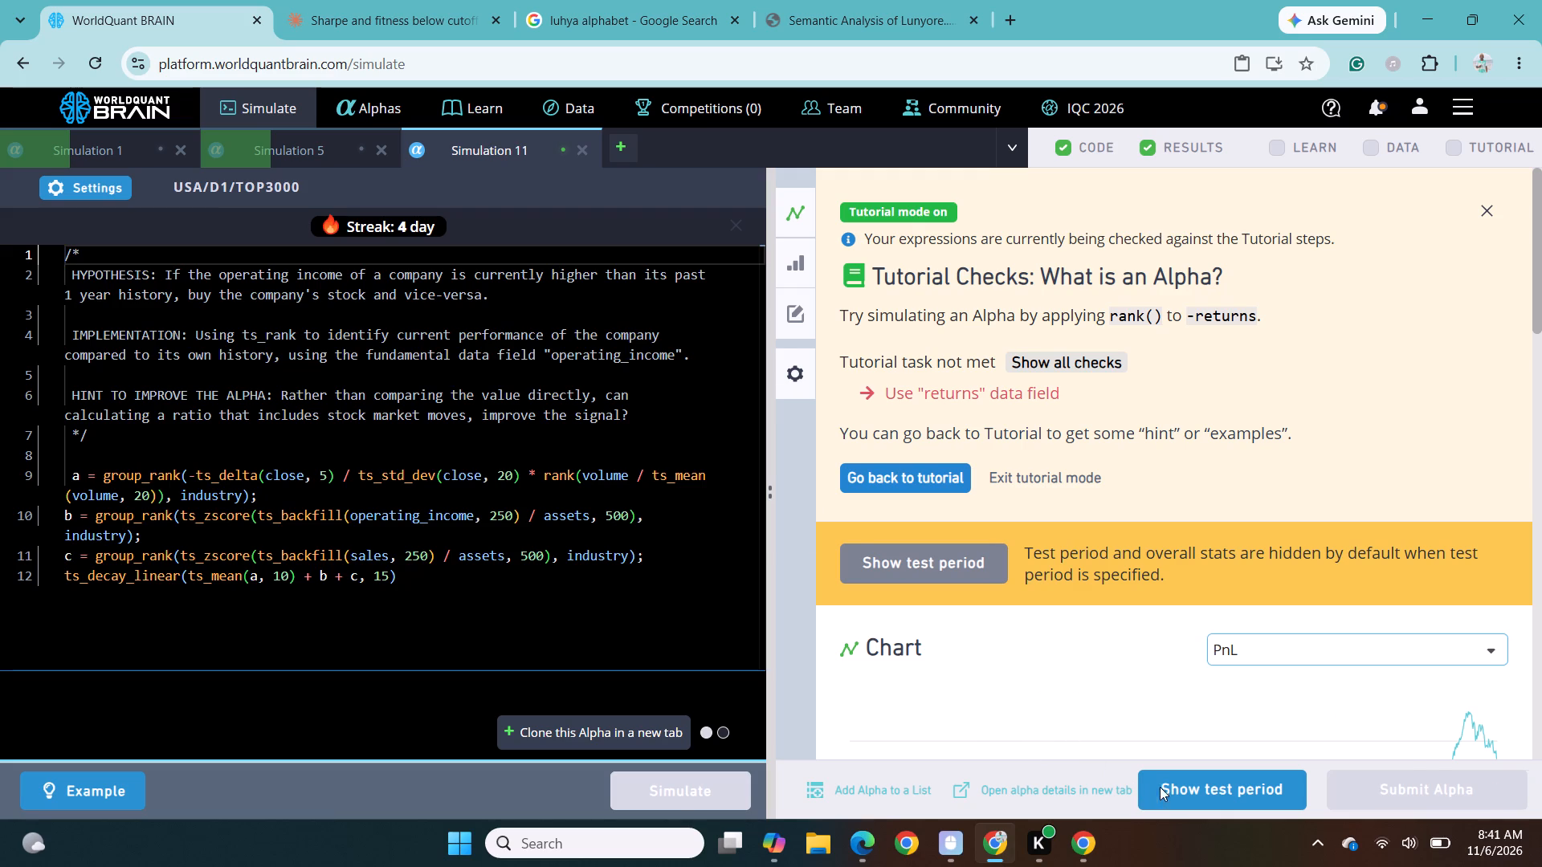
pyautogui.scroll(-6, 1079, 659)
pyautogui.scroll(1, 1079, 659)
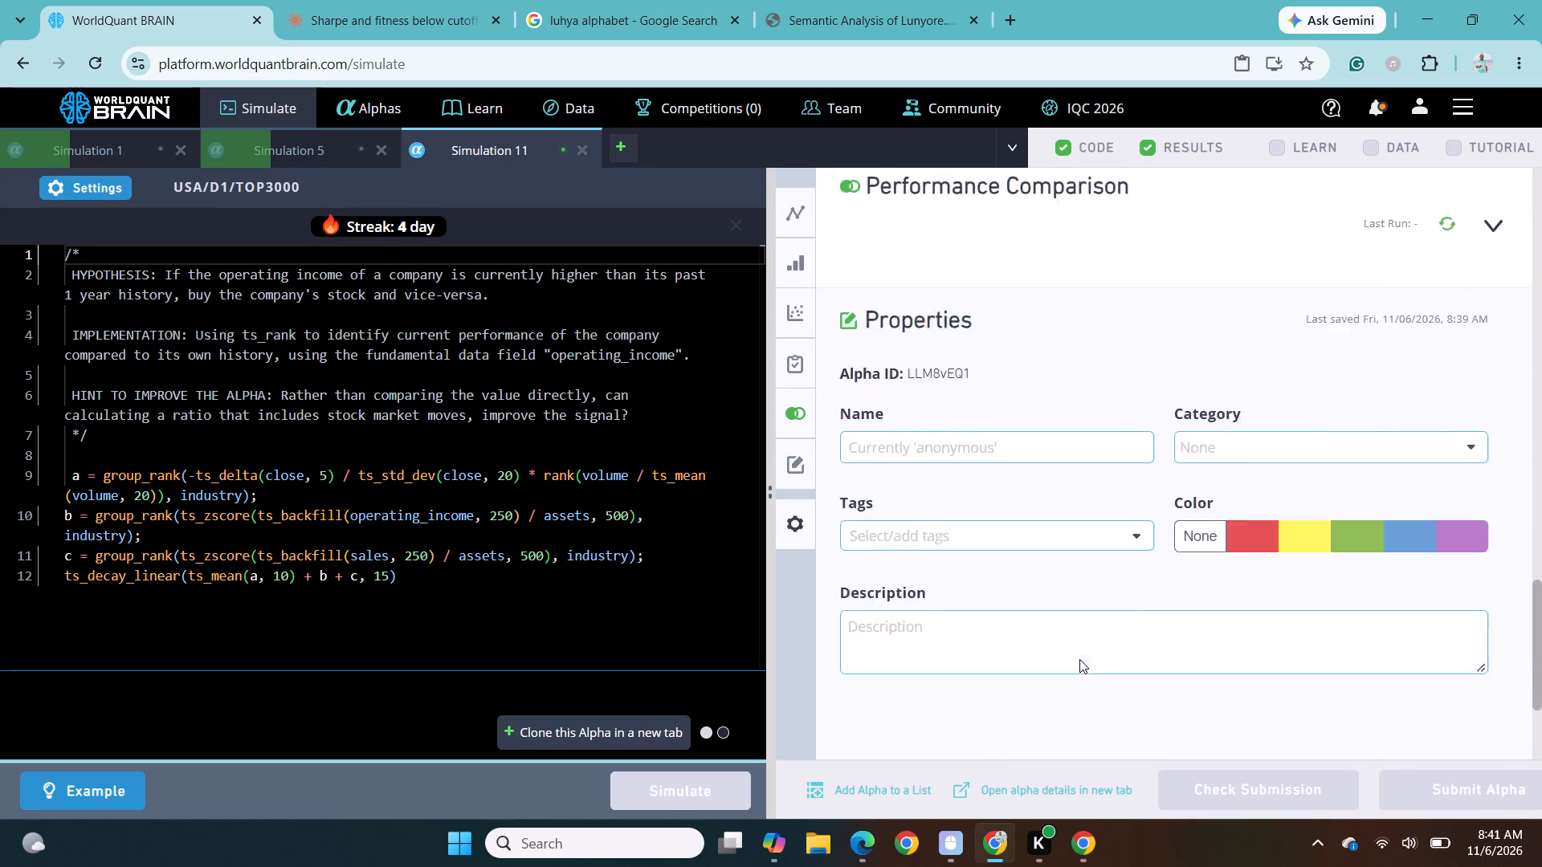
pyautogui.scroll(2, 1079, 659)
pyautogui.click(1044, 591)
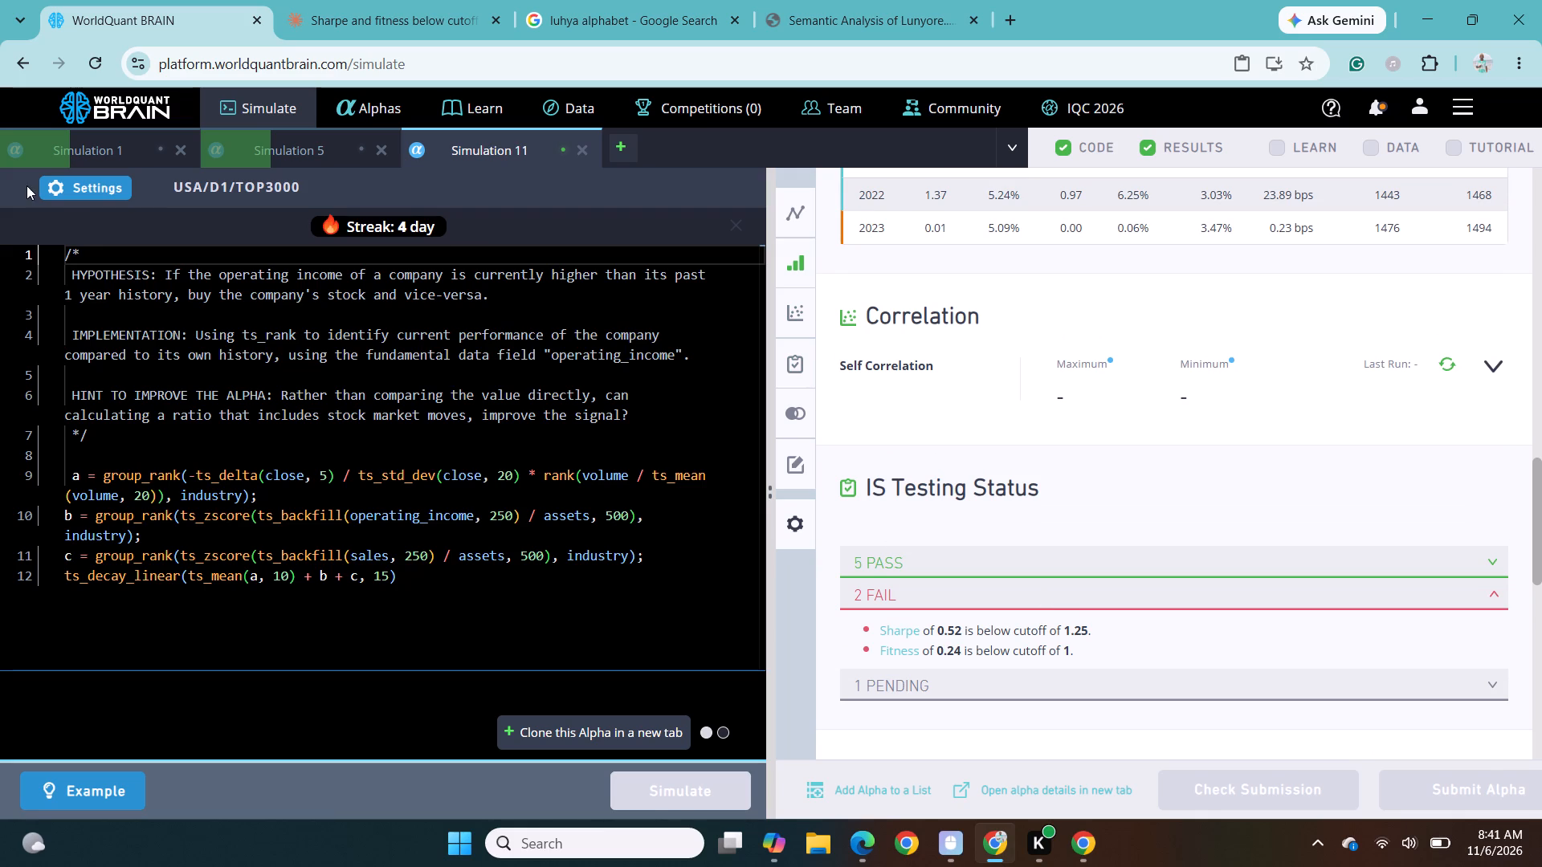
# Set the neutralization of Simulation 11 to None, apply the change and run the simulation.
pyautogui.click(77, 187)
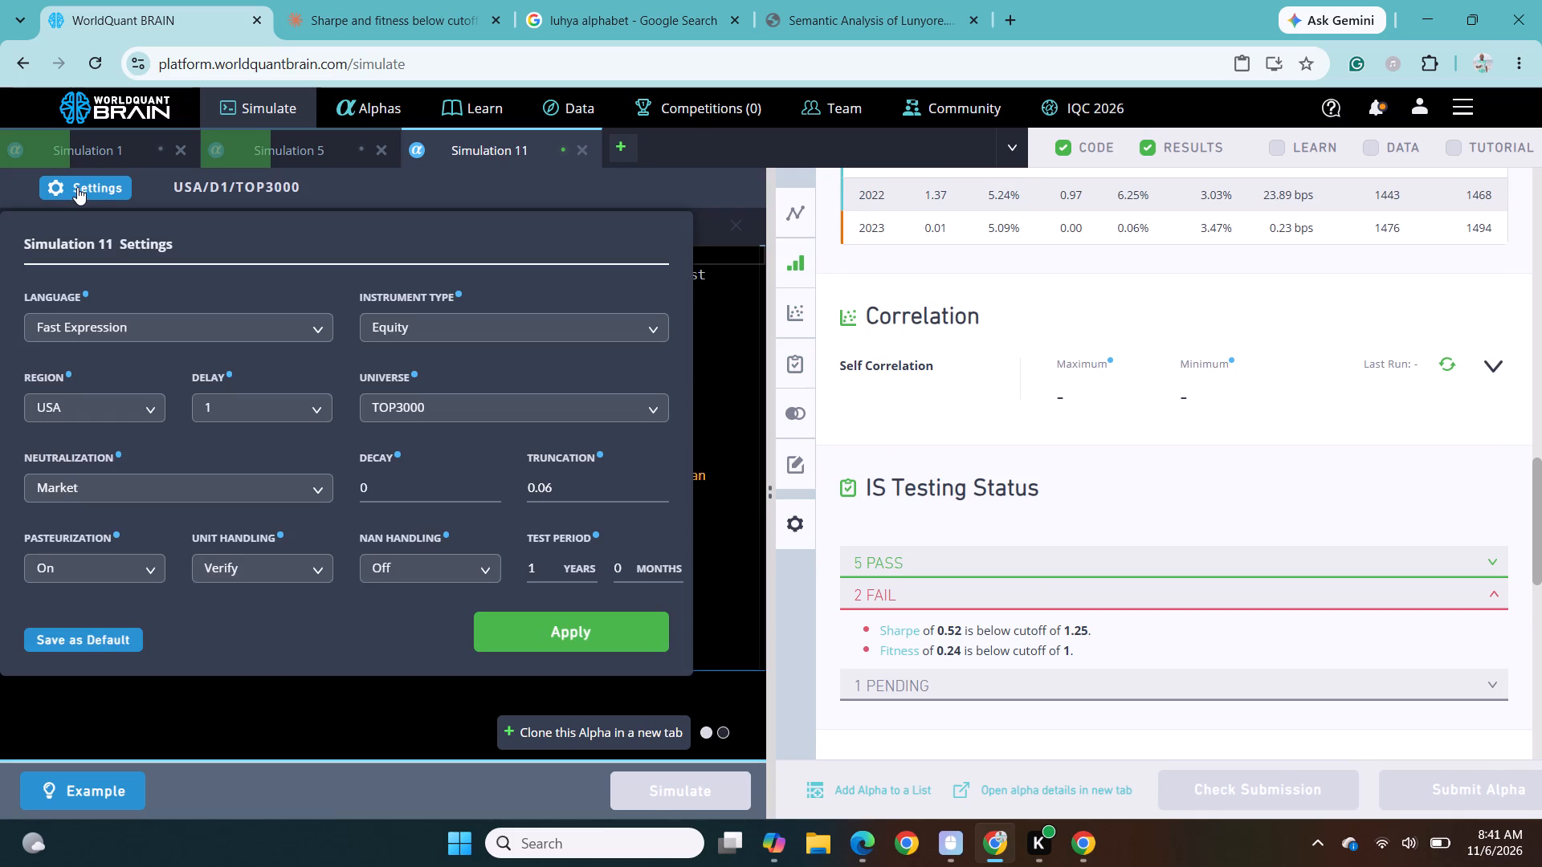
pyautogui.click(312, 487)
pyautogui.click(244, 525)
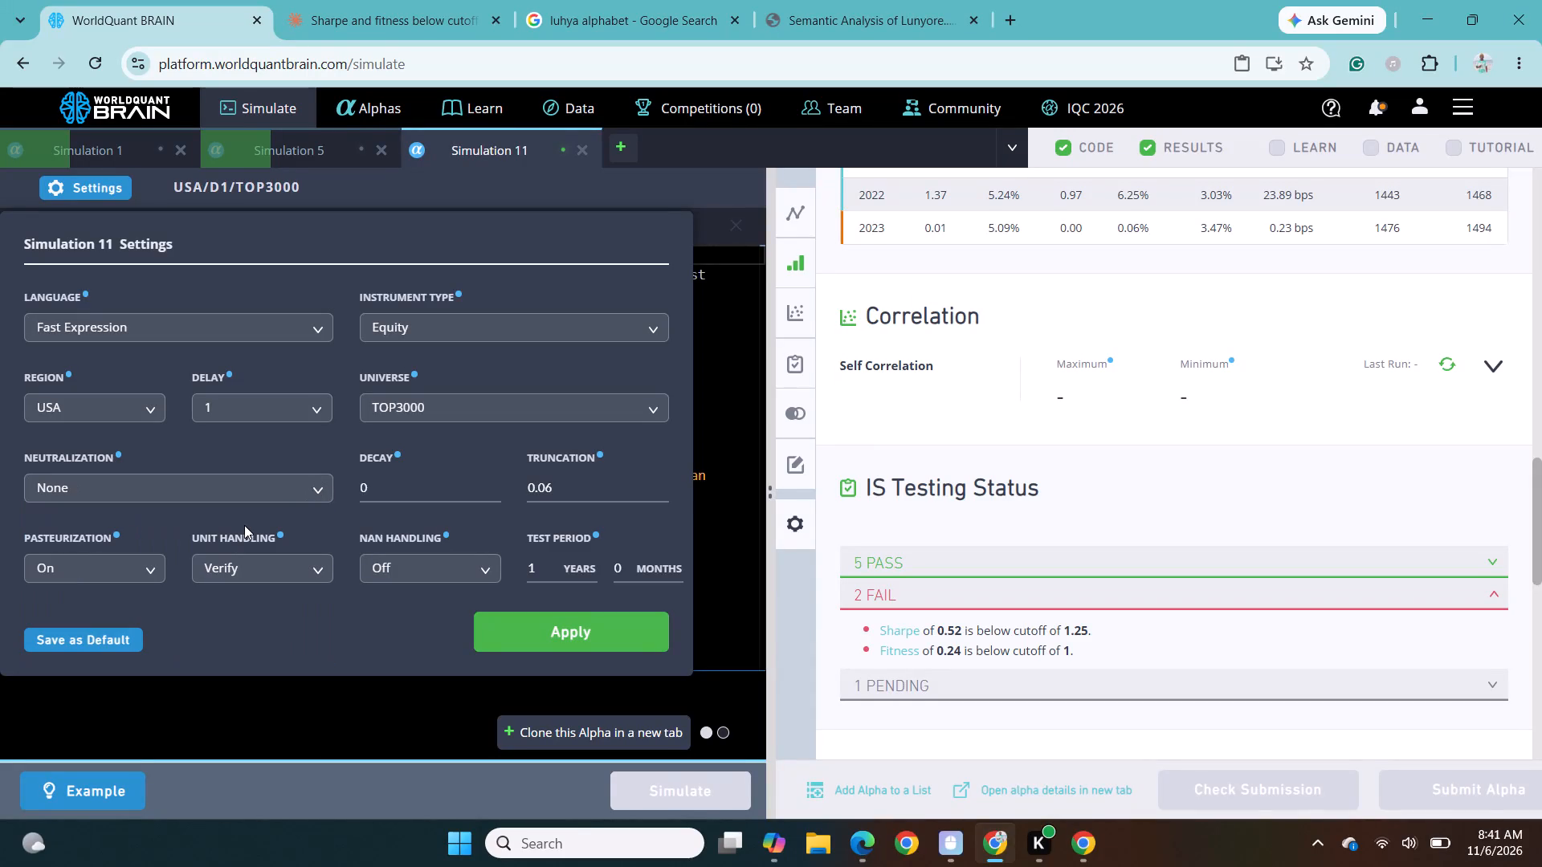
pyautogui.click(585, 629)
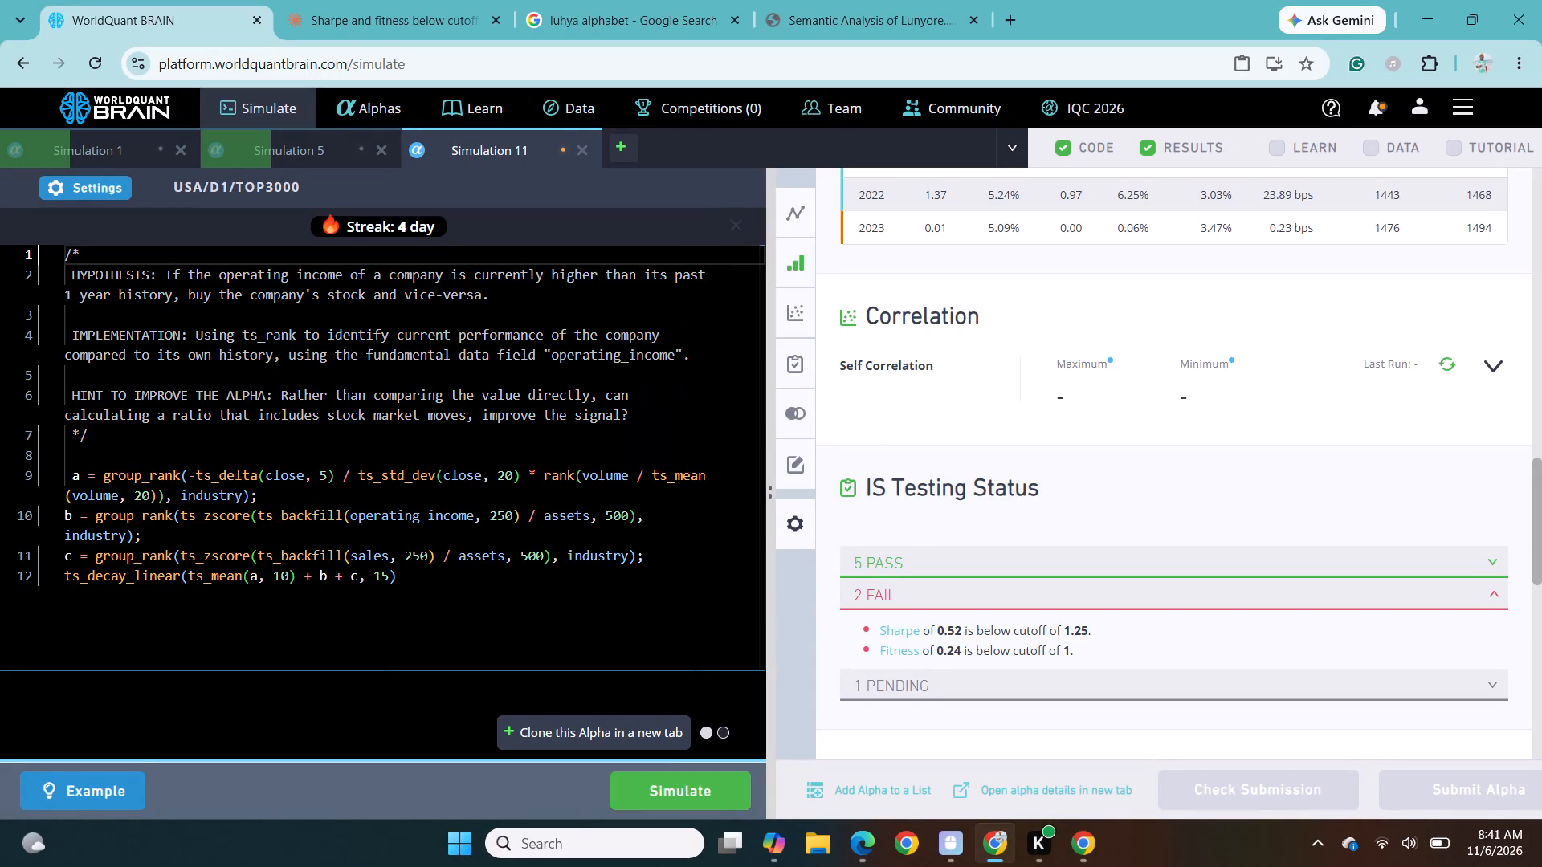
pyautogui.click(685, 795)
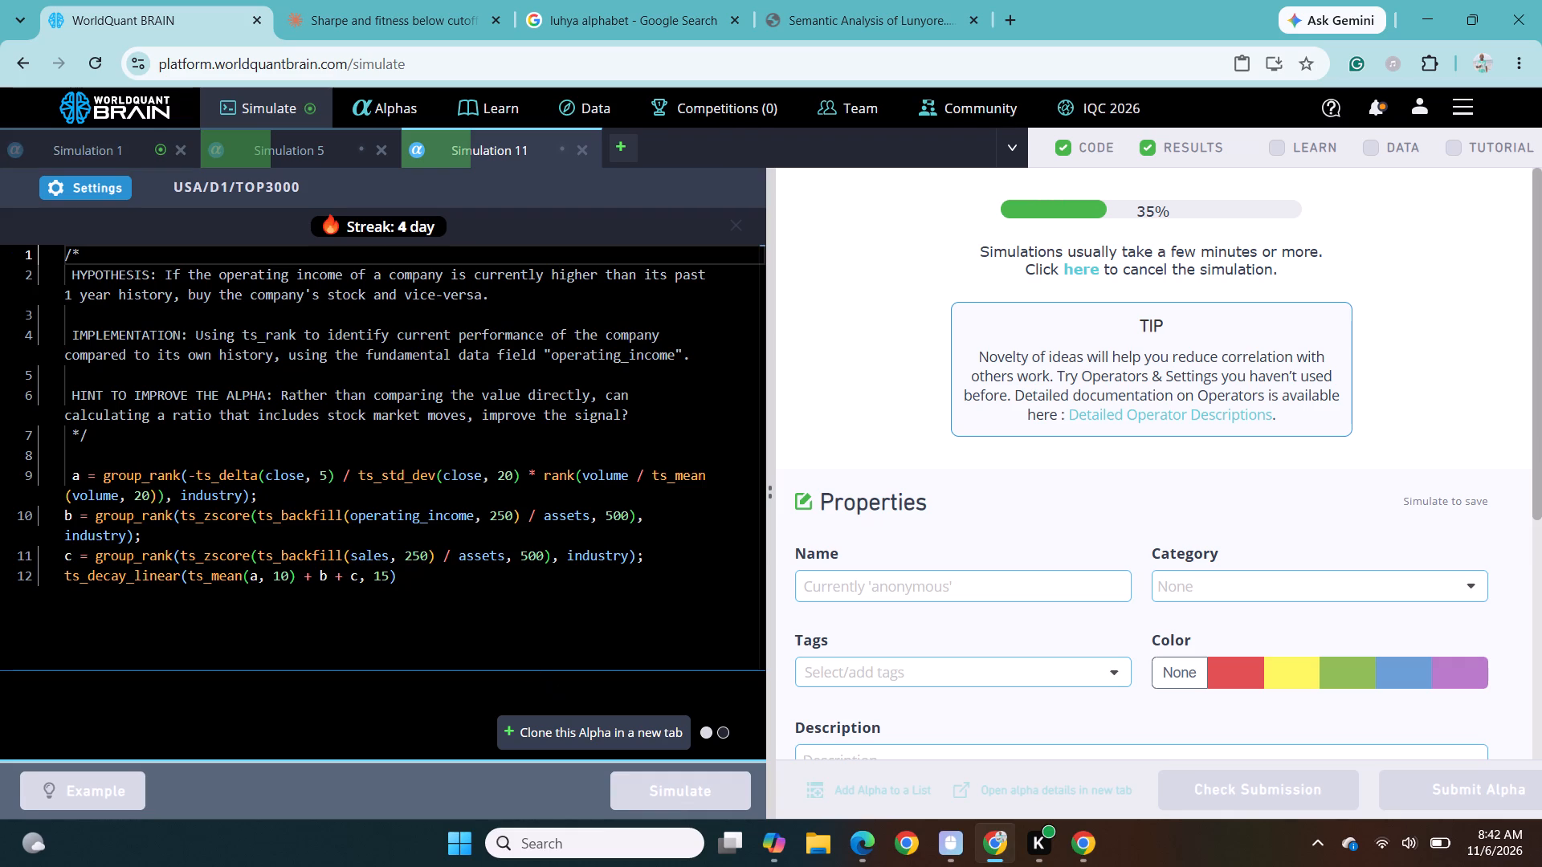
# Return to Simulation 1, show the test period of its new run and review its yearly summary and failed checks.
pyautogui.click(117, 147)
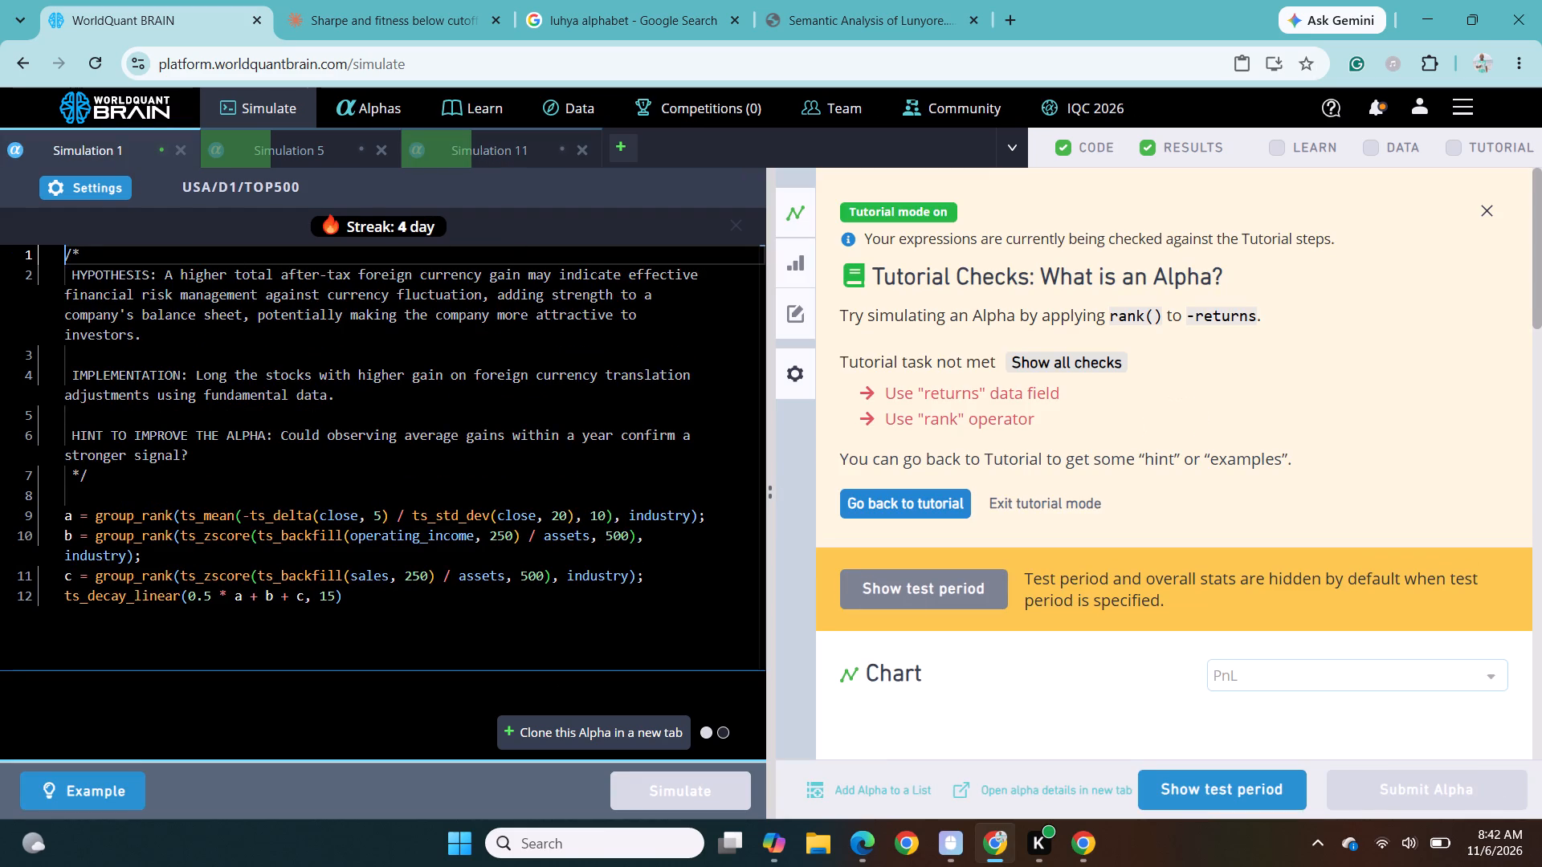
pyautogui.click(1167, 782)
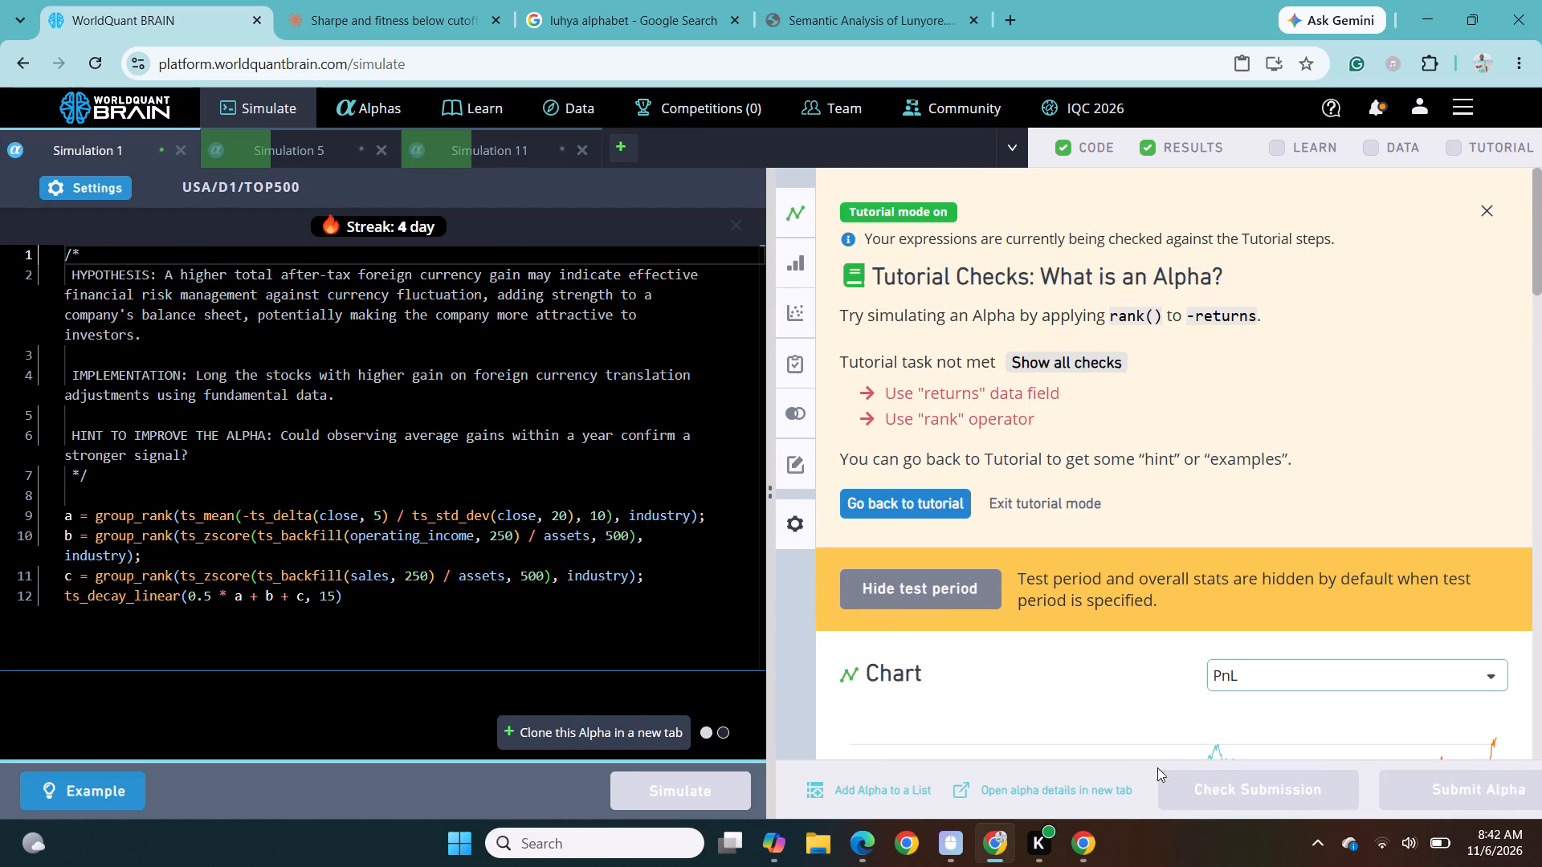
pyautogui.scroll(-5, 1115, 694)
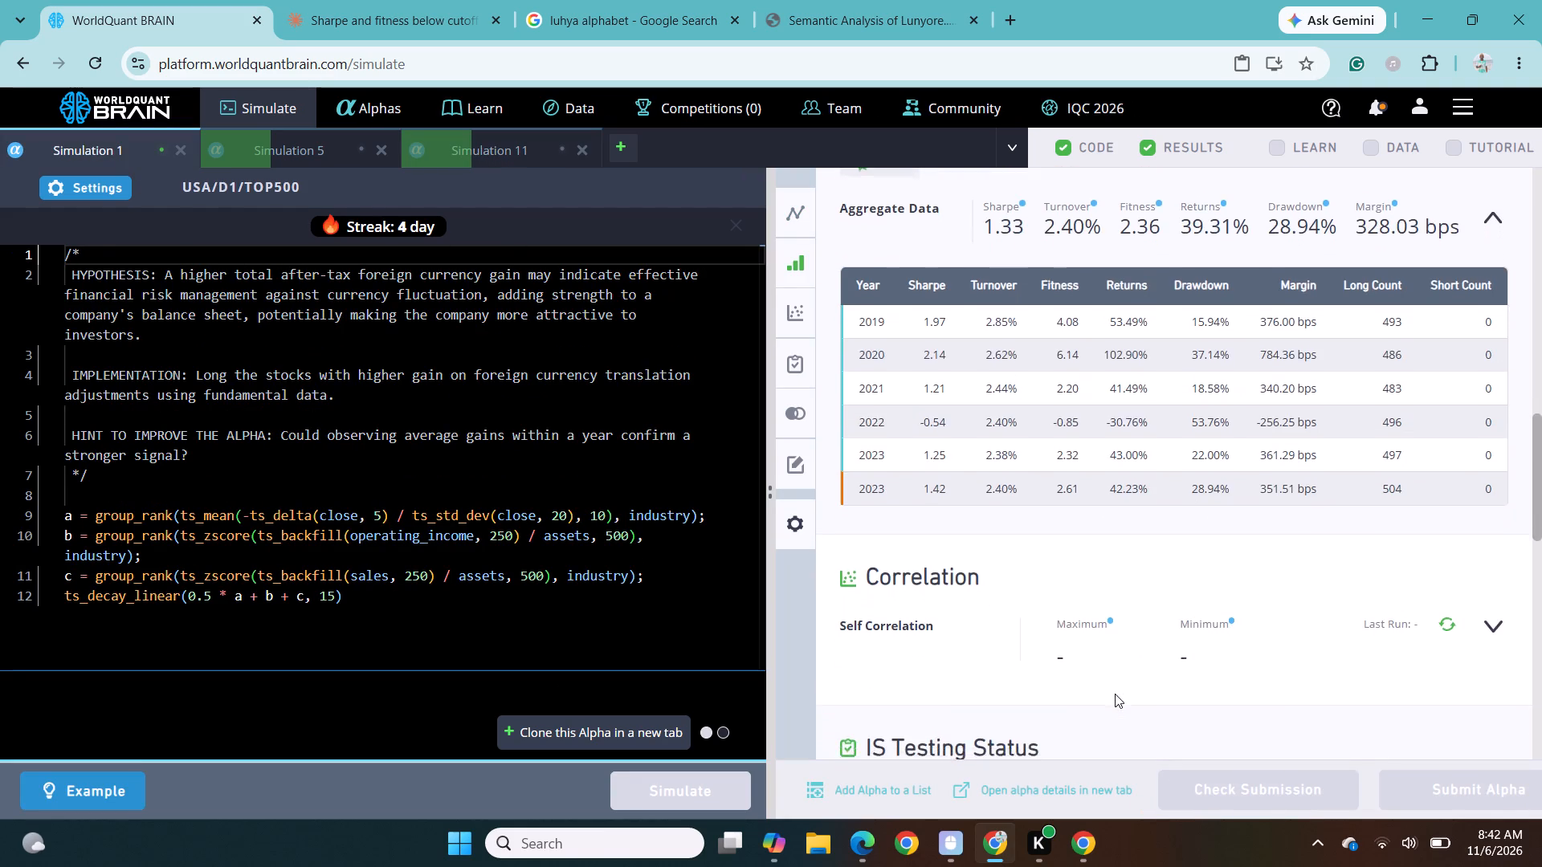
pyautogui.scroll(-1, 1115, 694)
pyautogui.scroll(2, 1115, 694)
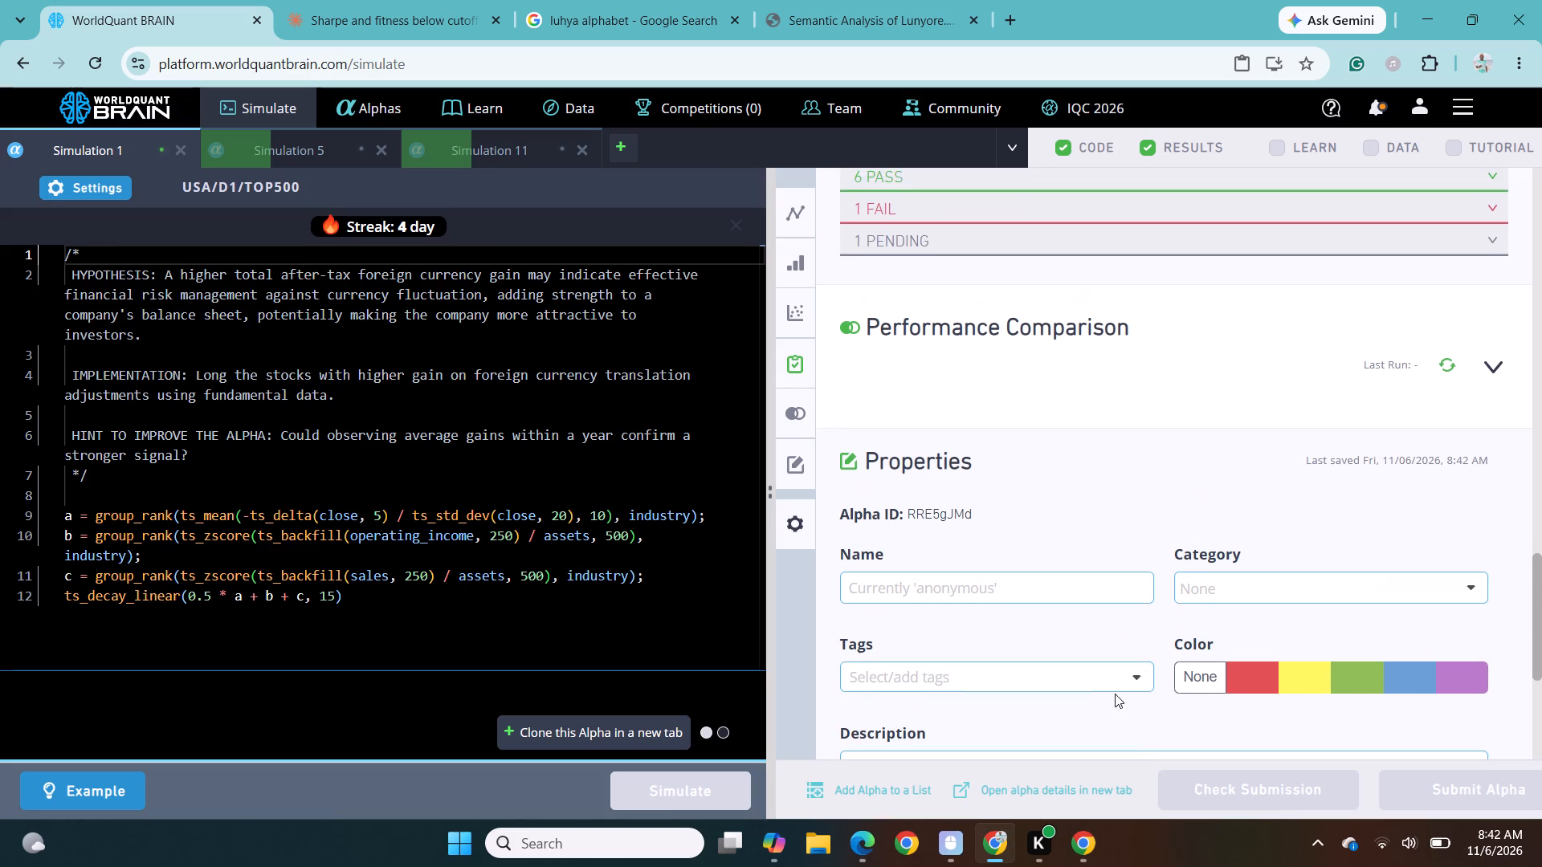
pyautogui.scroll(1, 1115, 694)
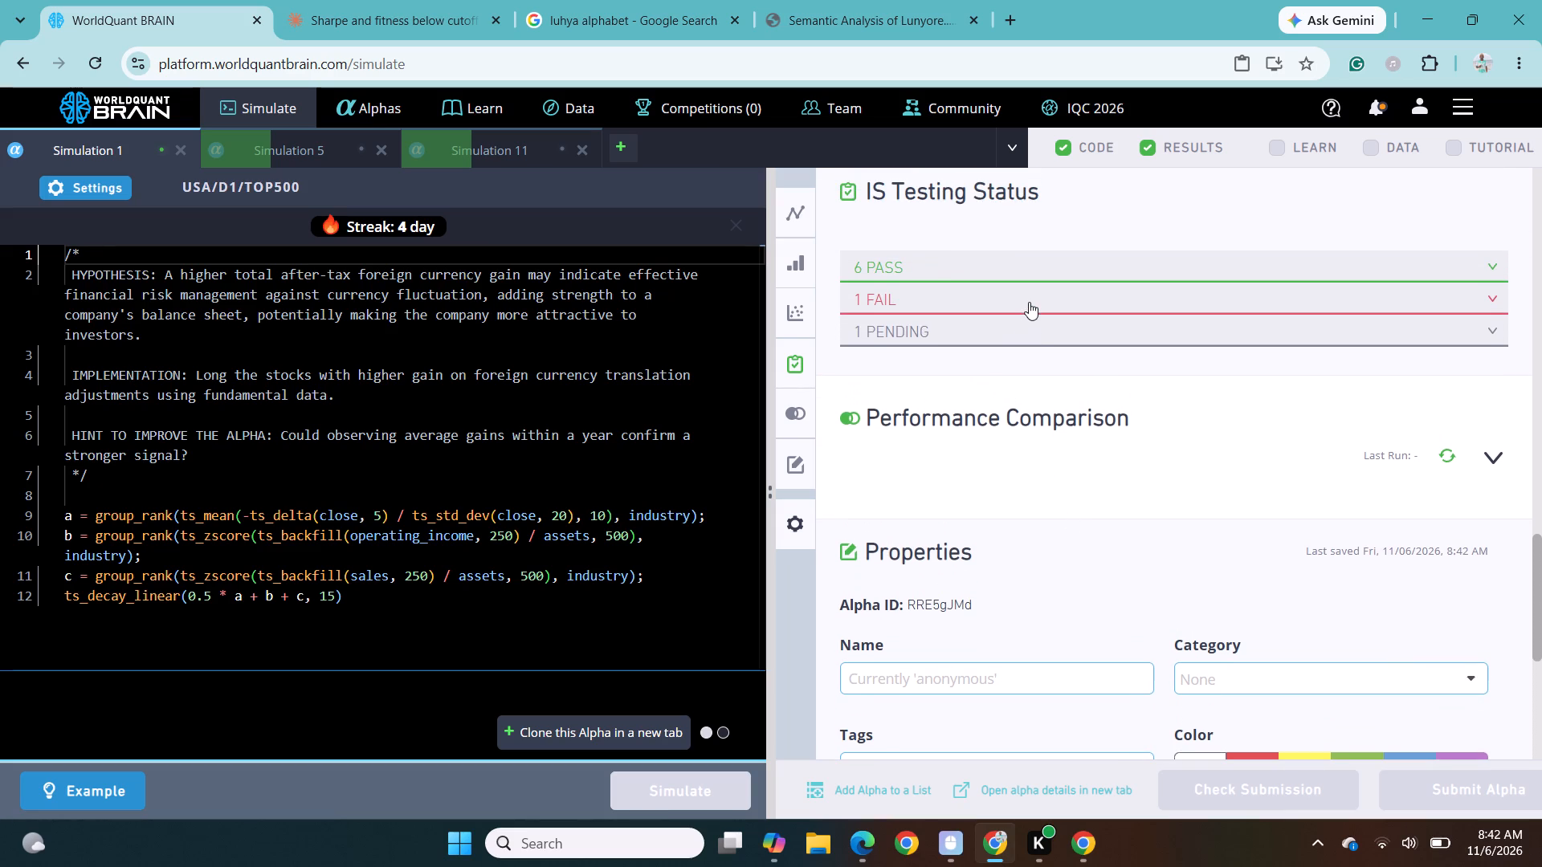
pyautogui.click(1029, 301)
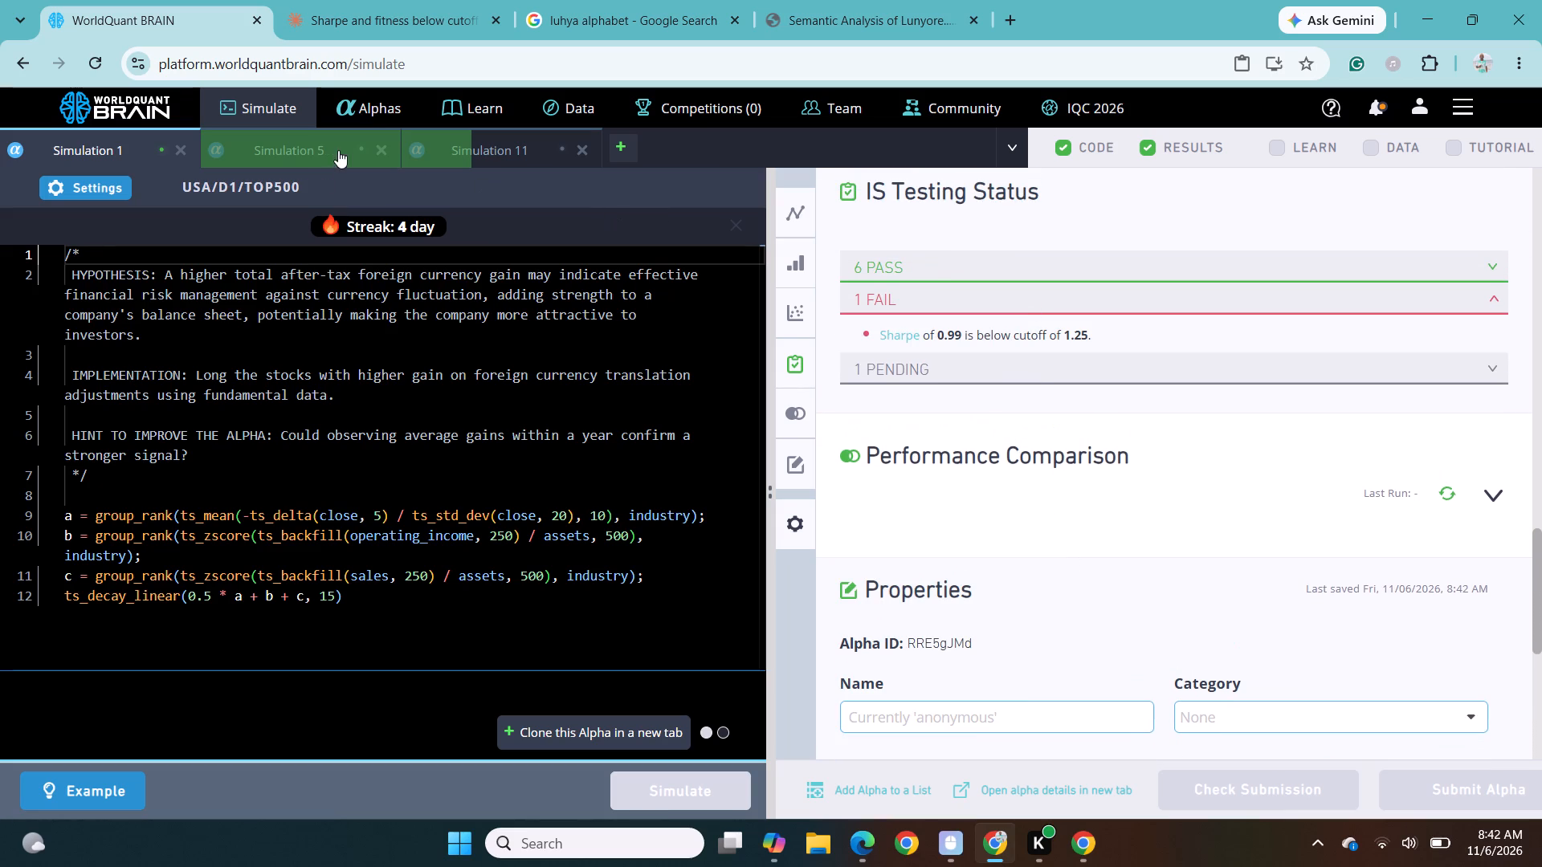
# Set the truncation of Simulation 1 to 0.04, apply the change and run the simulation.
pyautogui.click(104, 187)
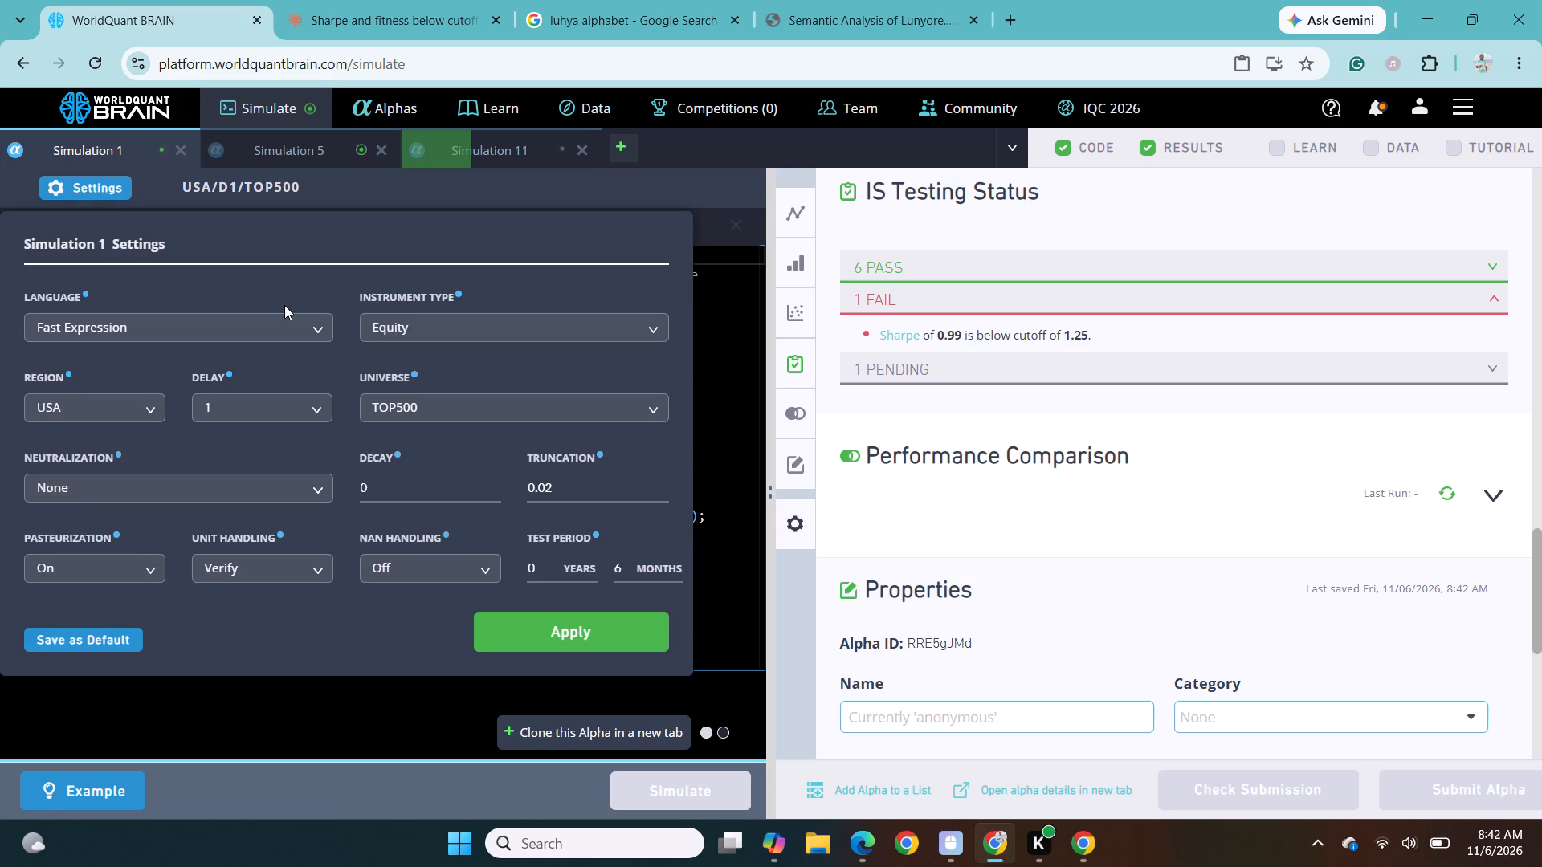
pyautogui.click(566, 496)
pyautogui.press('BackSpace')
pyautogui.press('4')
pyautogui.click(551, 634)
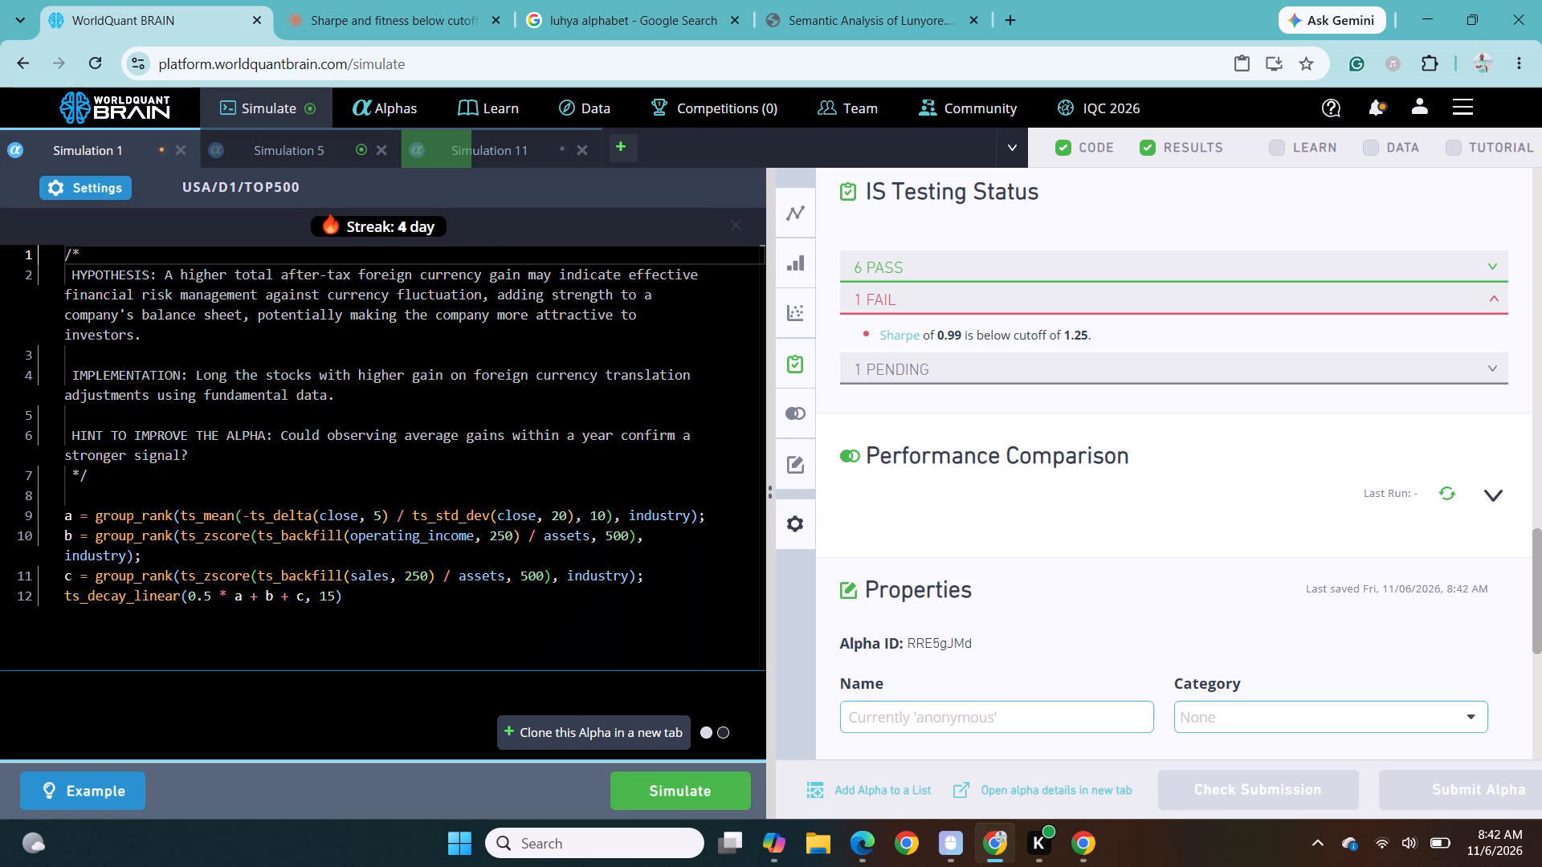
pyautogui.click(675, 799)
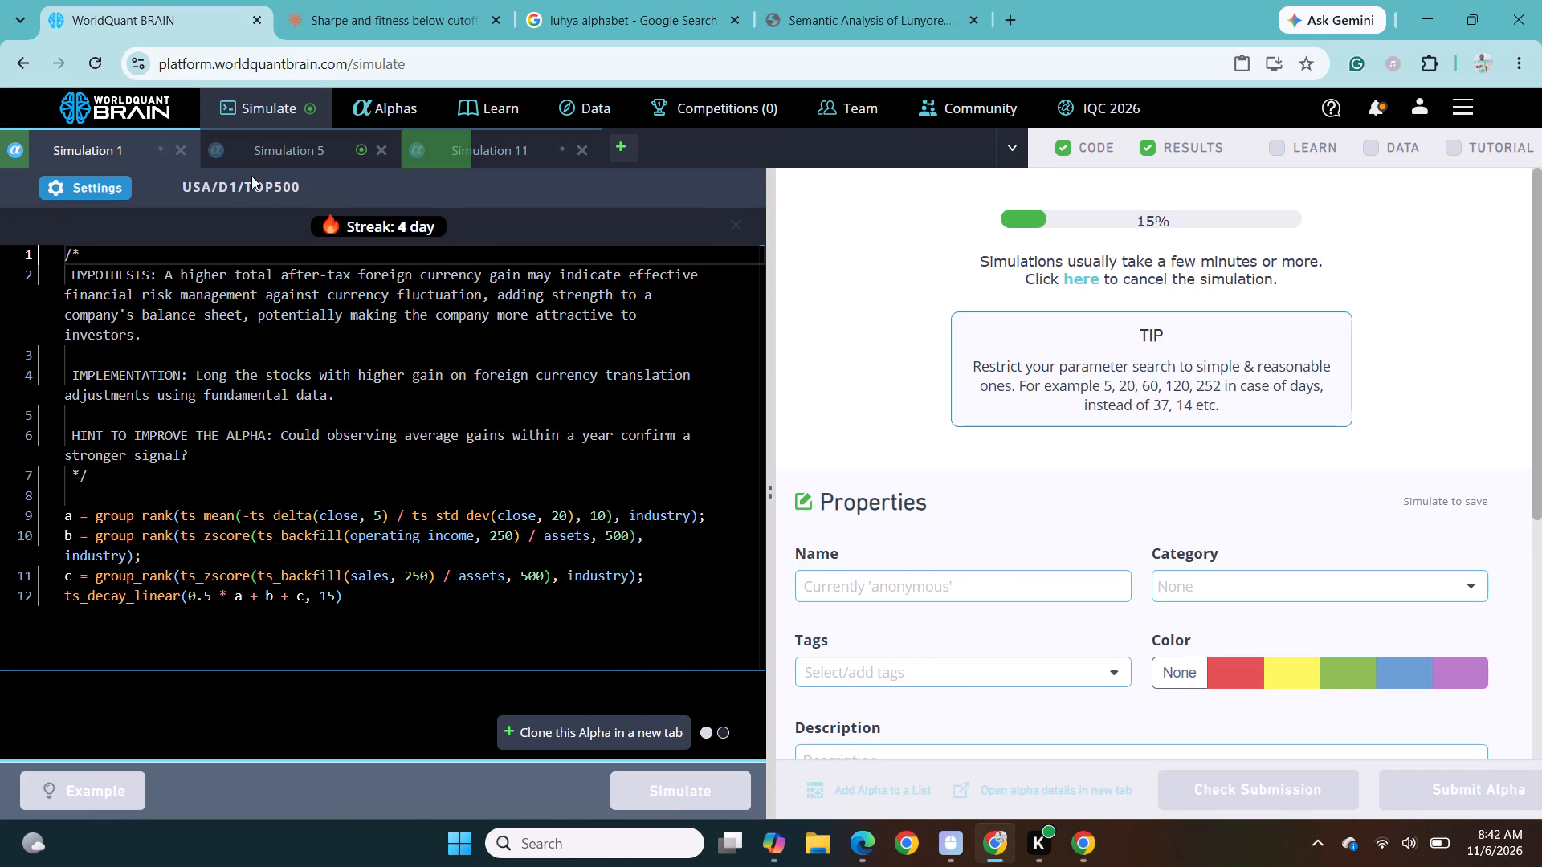
# Switch to the re-run Simulation 5, show its test period and expand its failed checks under IS Testing Status.
pyautogui.click(269, 149)
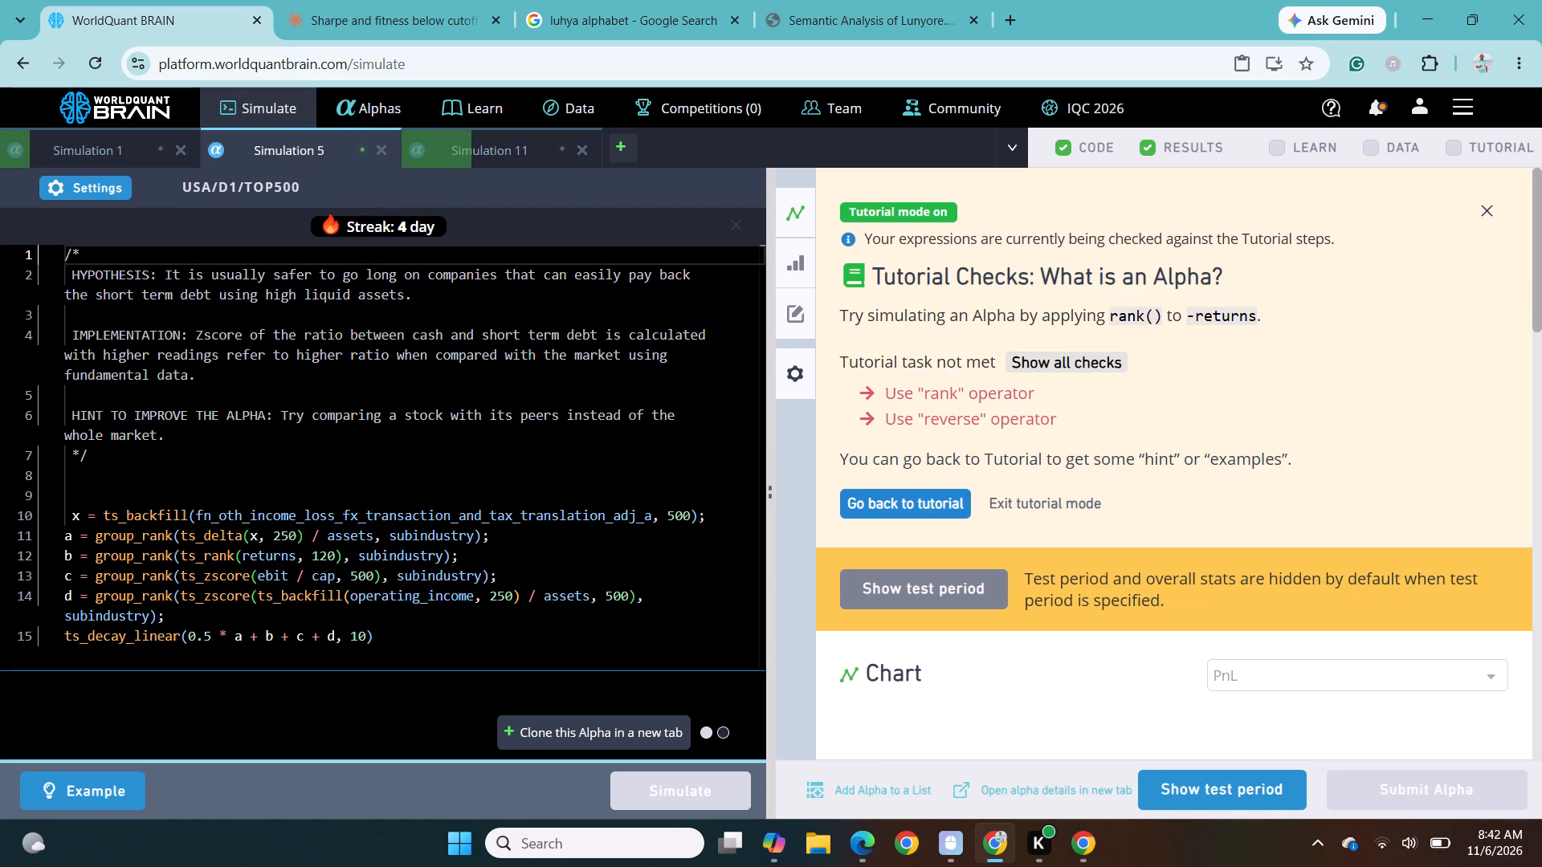
pyautogui.click(1222, 783)
pyautogui.scroll(-1, 1181, 703)
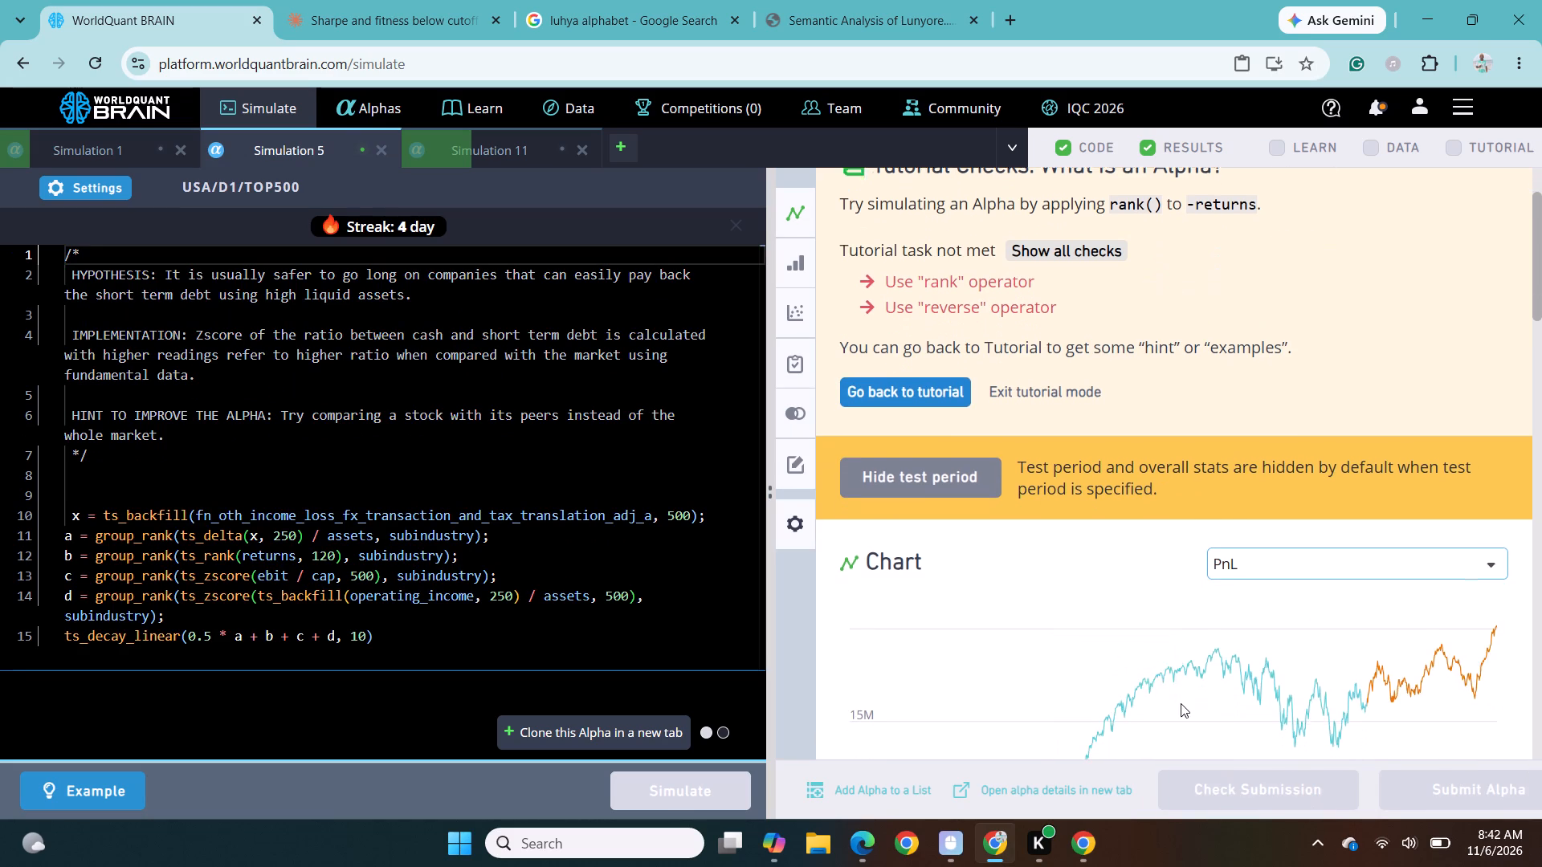
pyautogui.scroll(-3, 1181, 703)
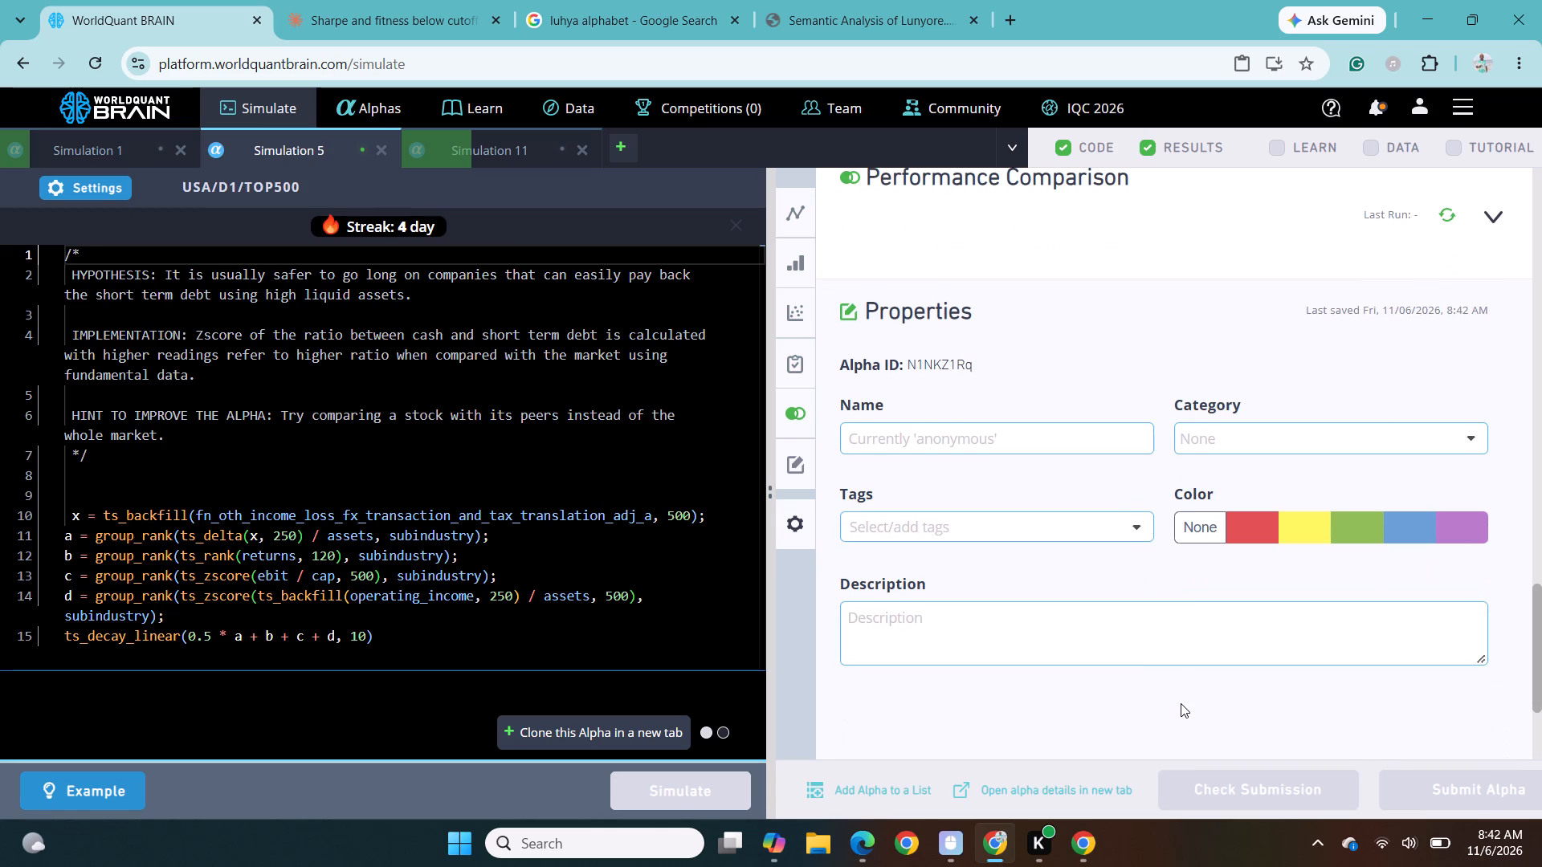
pyautogui.scroll(3, 1181, 703)
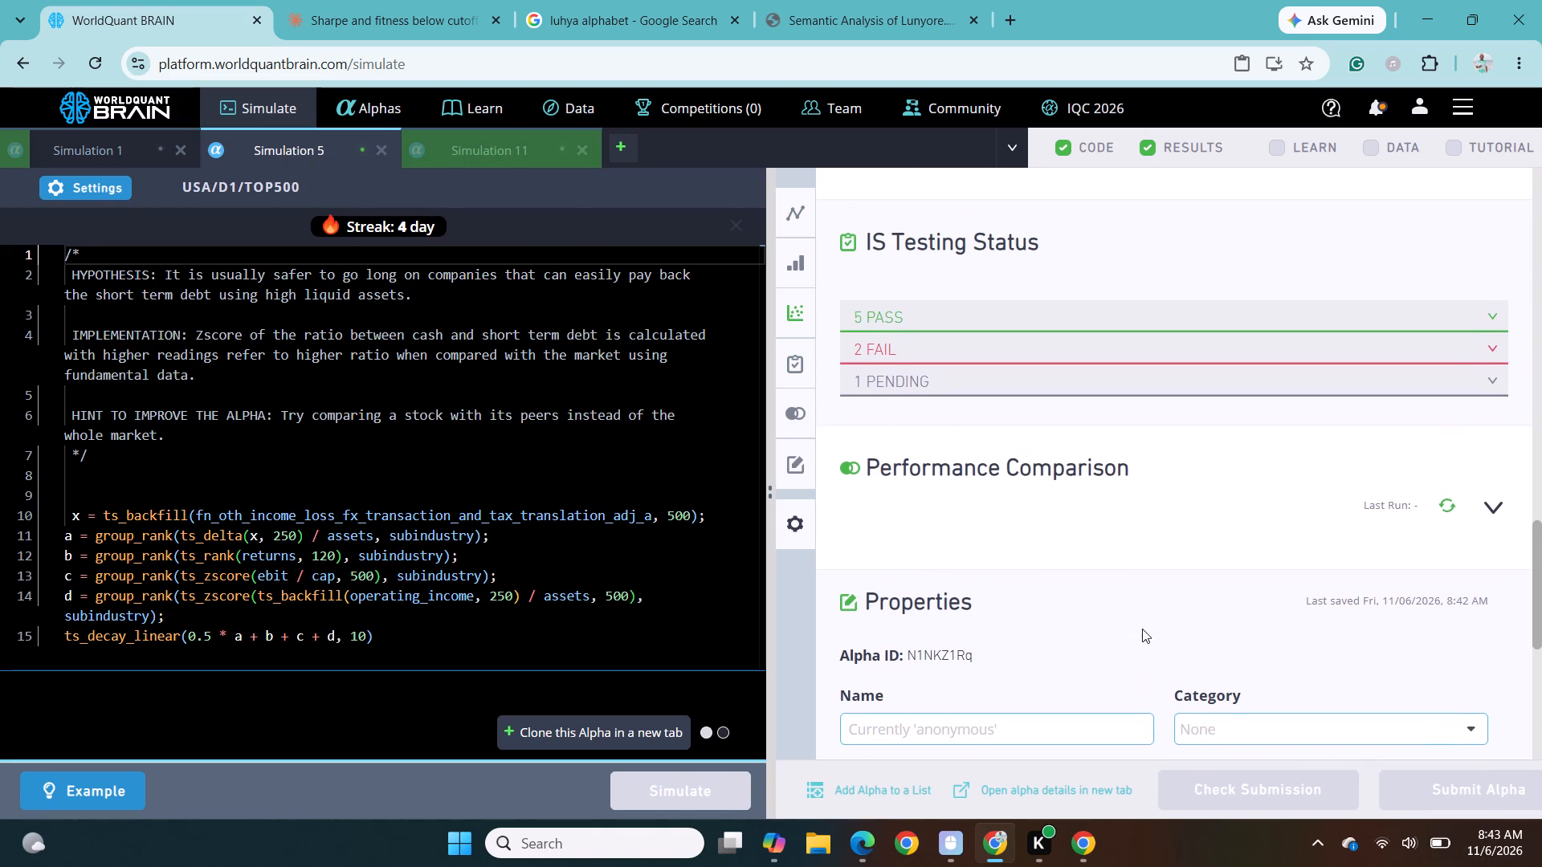
pyautogui.click(1026, 349)
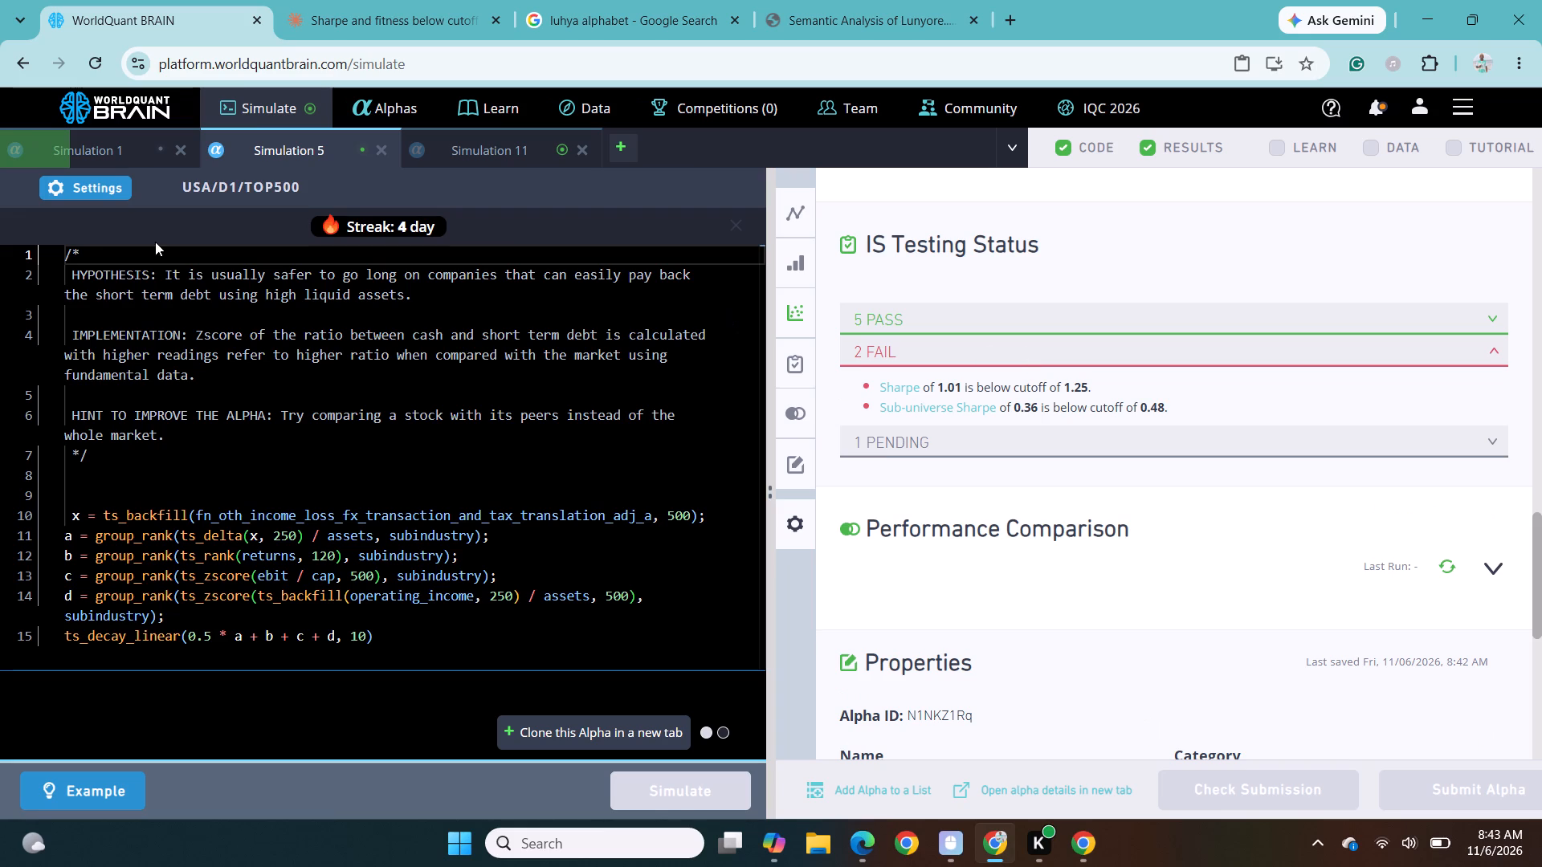
# Set the truncation of Simulation 5 to 0.02, apply the change and run the simulation.
pyautogui.click(117, 179)
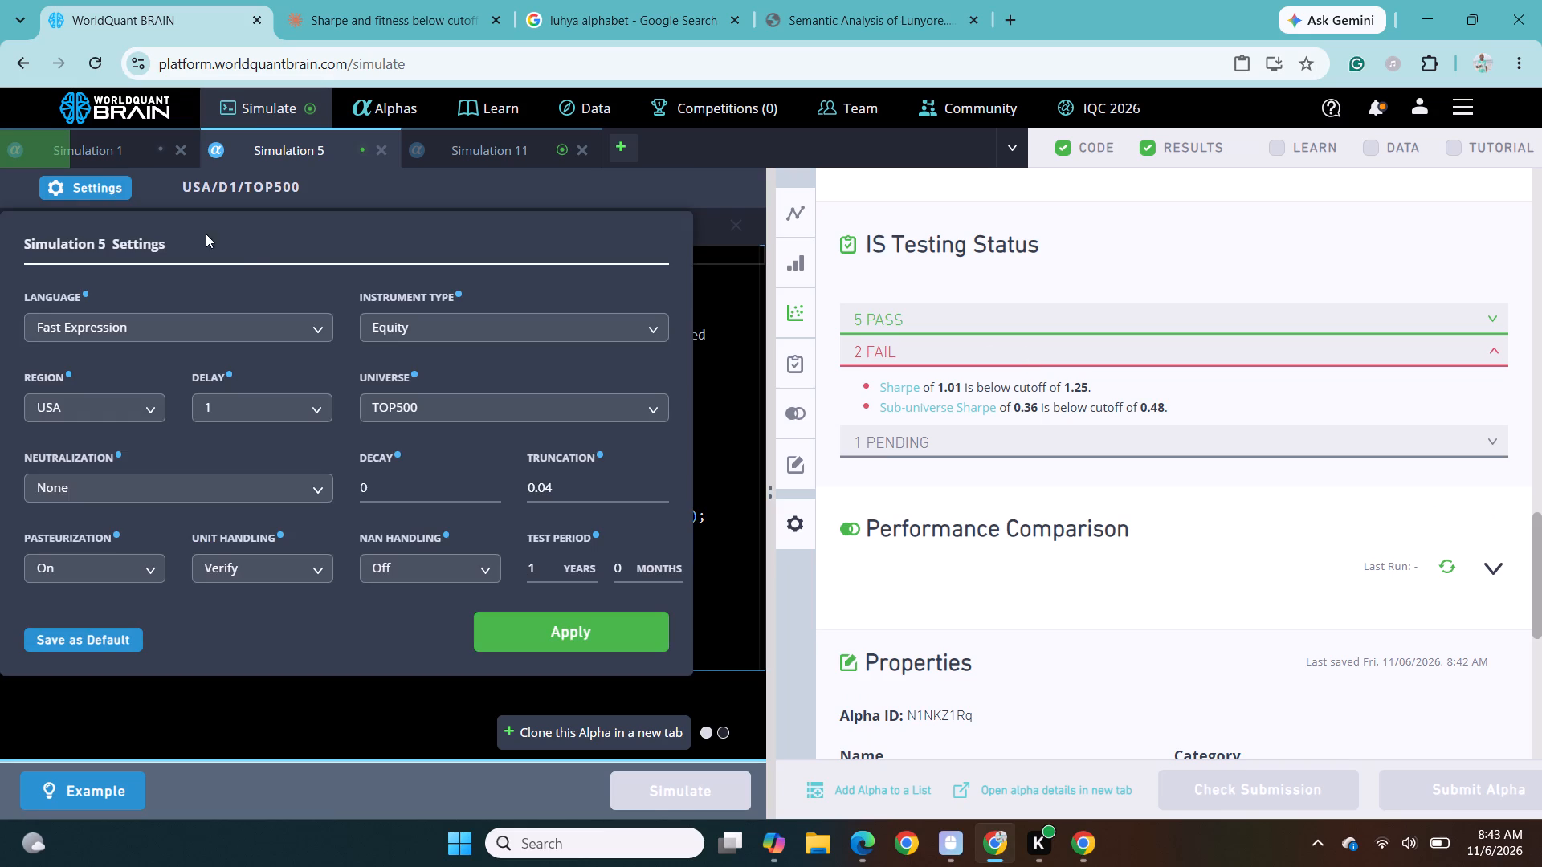
pyautogui.click(571, 495)
pyautogui.press('BackSpace')
pyautogui.press('2')
pyautogui.click(562, 633)
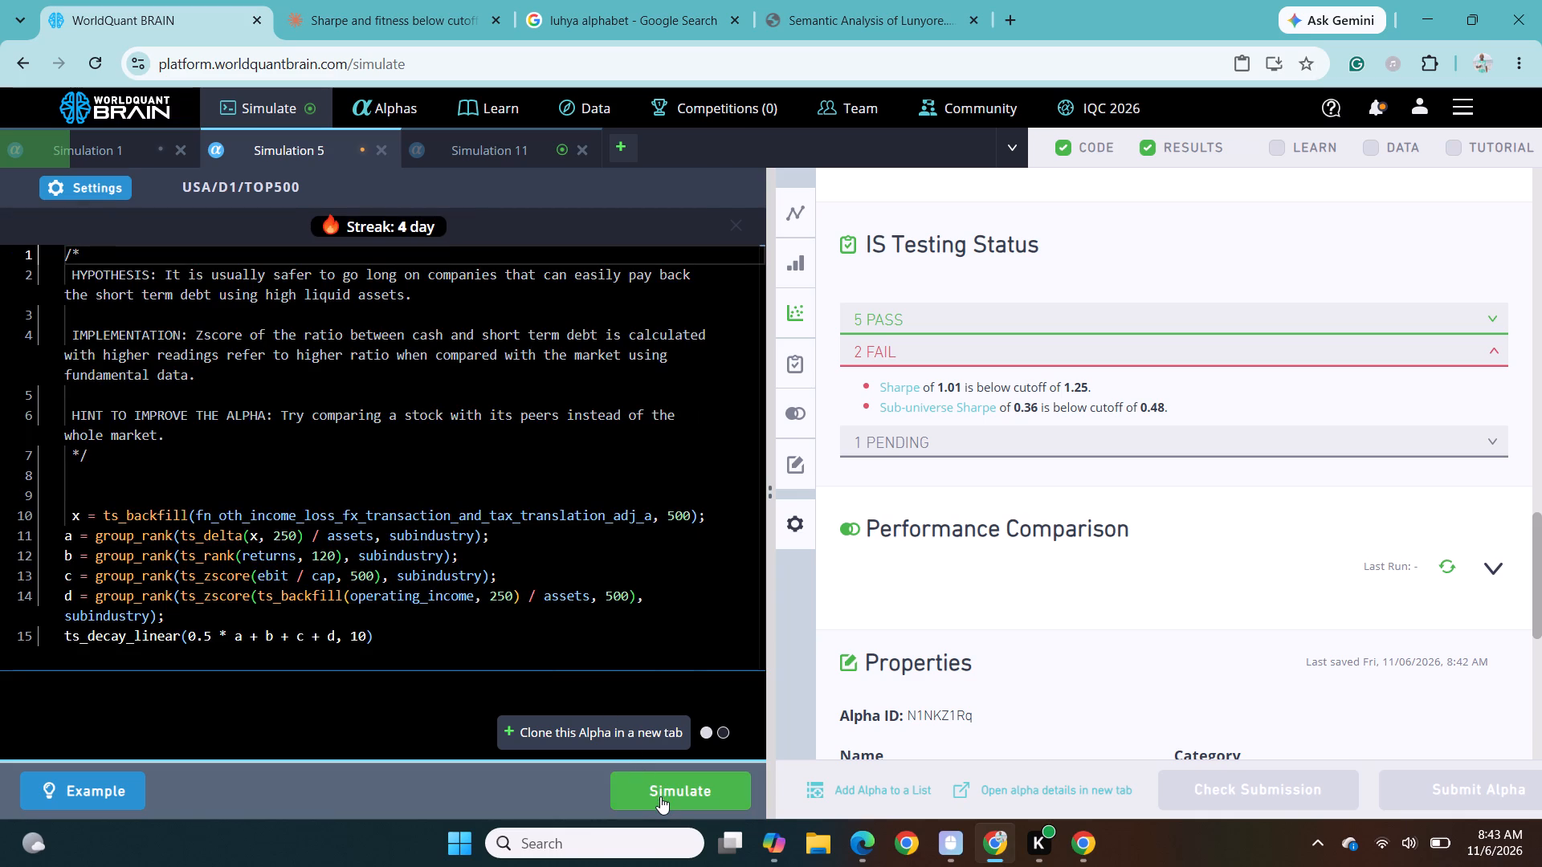
pyautogui.click(660, 796)
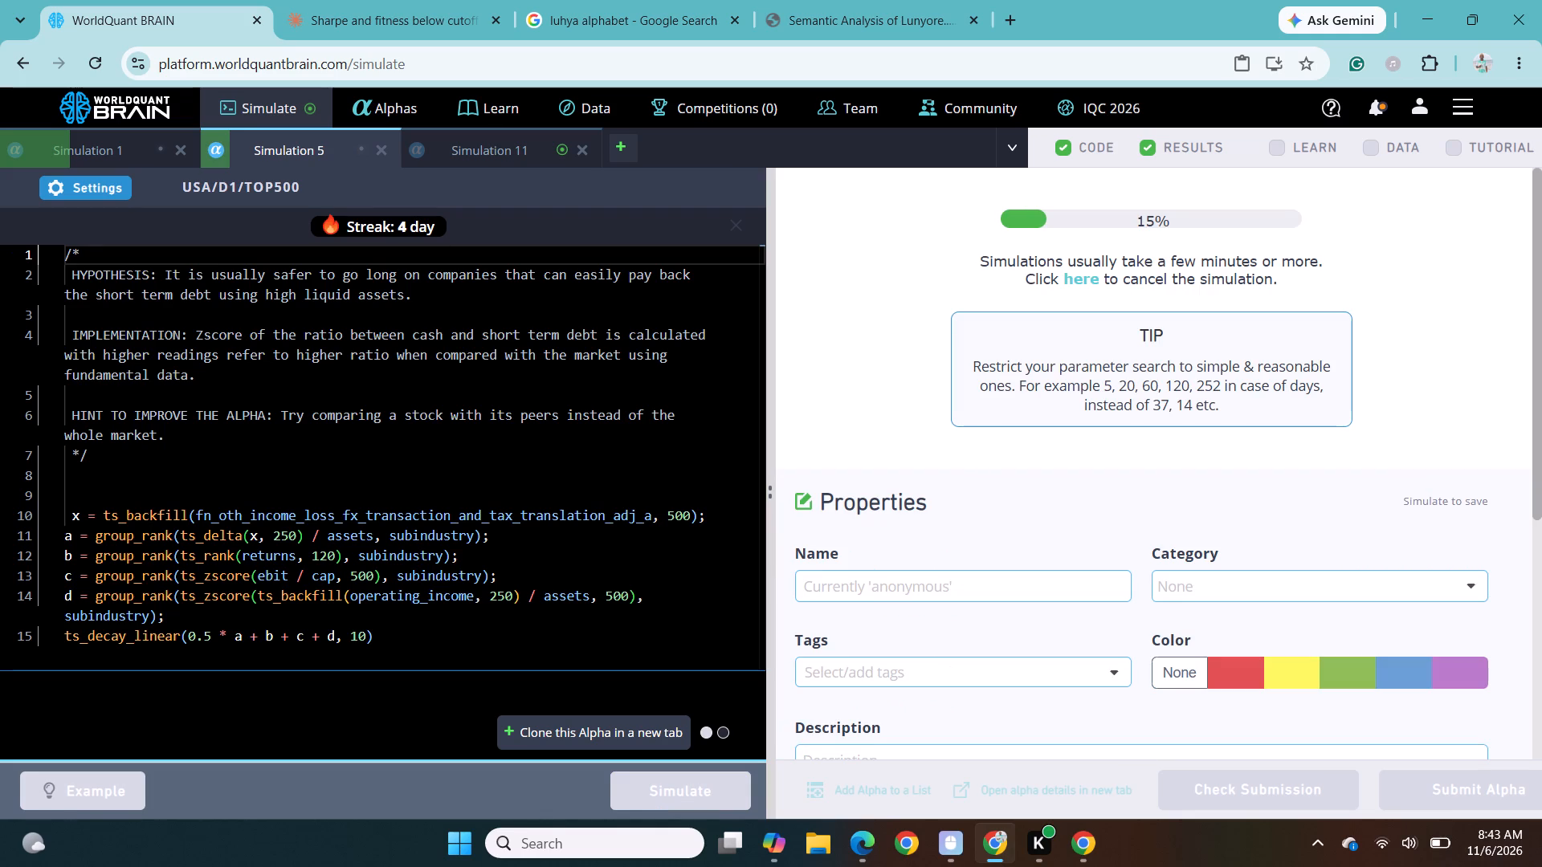
# Switch to Simulation 11, show the test period of its new run and expand its failed checks under IS Testing Status.
pyautogui.click(459, 153)
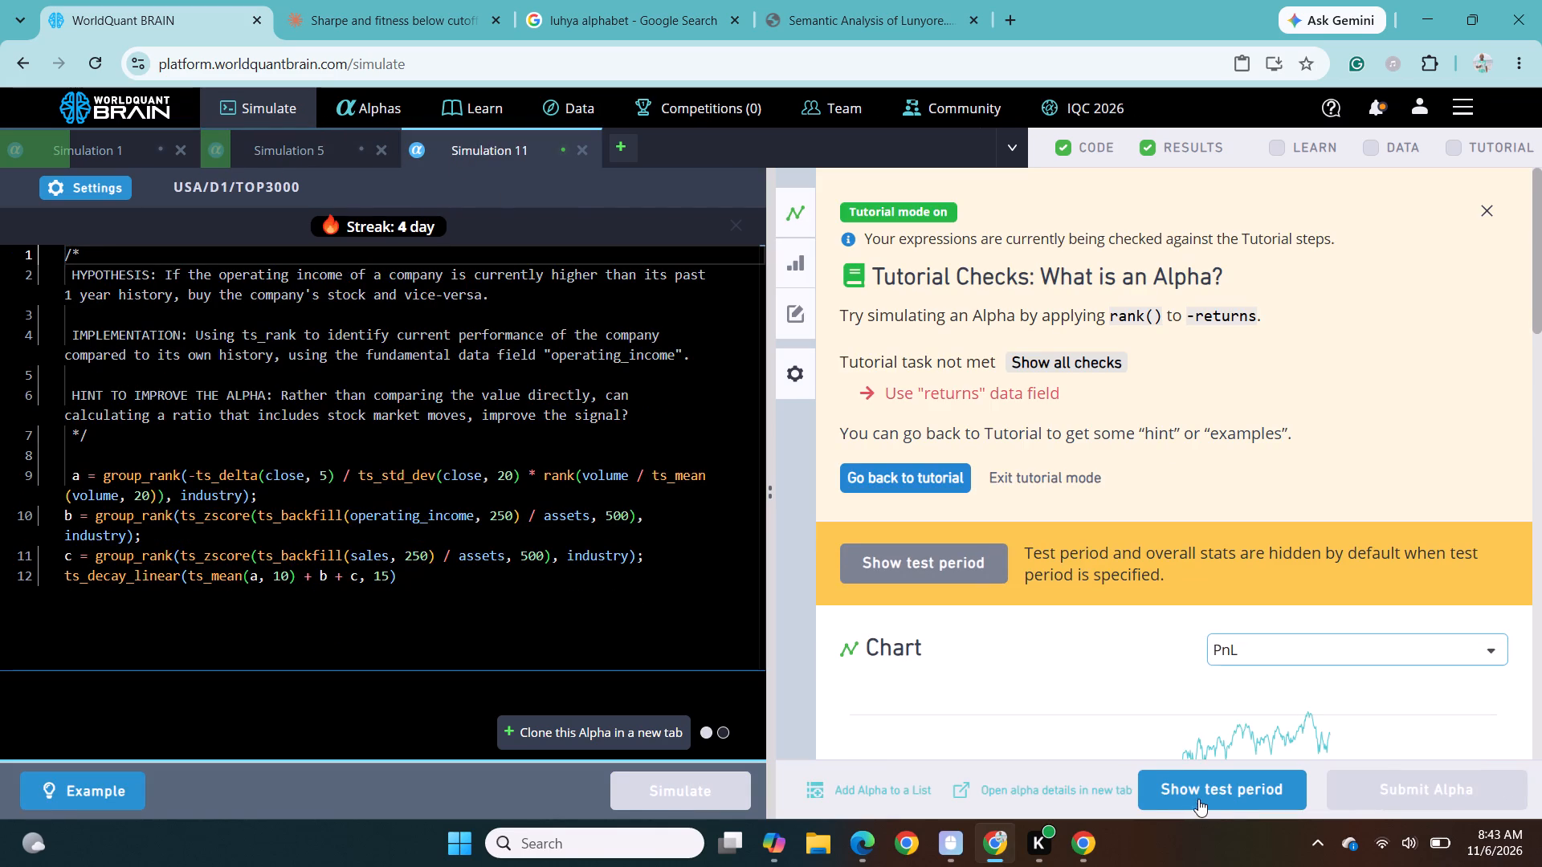
pyautogui.click(1198, 797)
pyautogui.scroll(-1, 1042, 663)
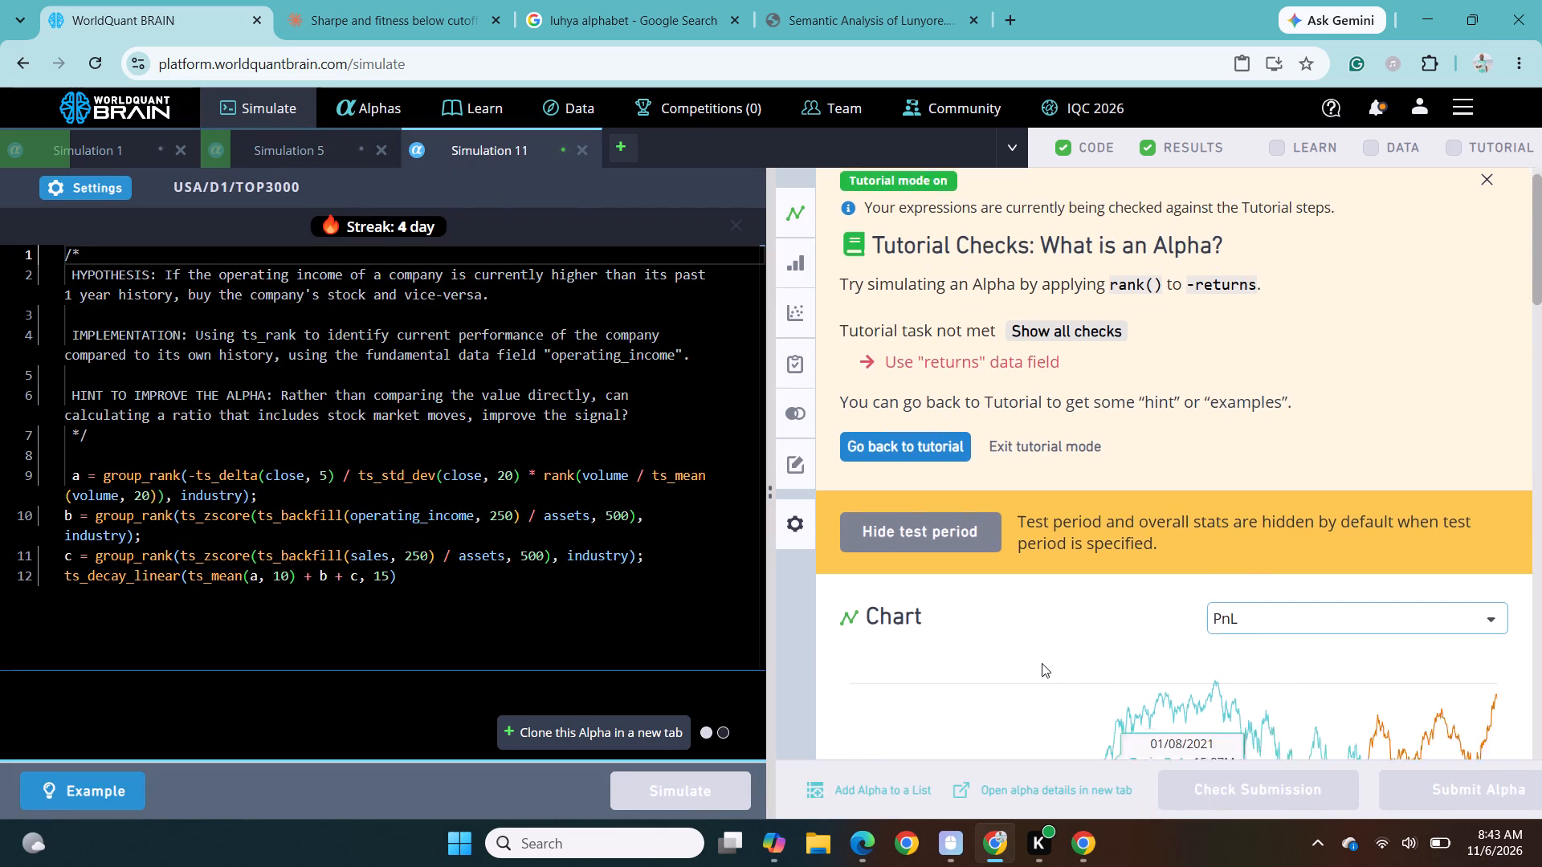
pyautogui.scroll(-5, 1042, 663)
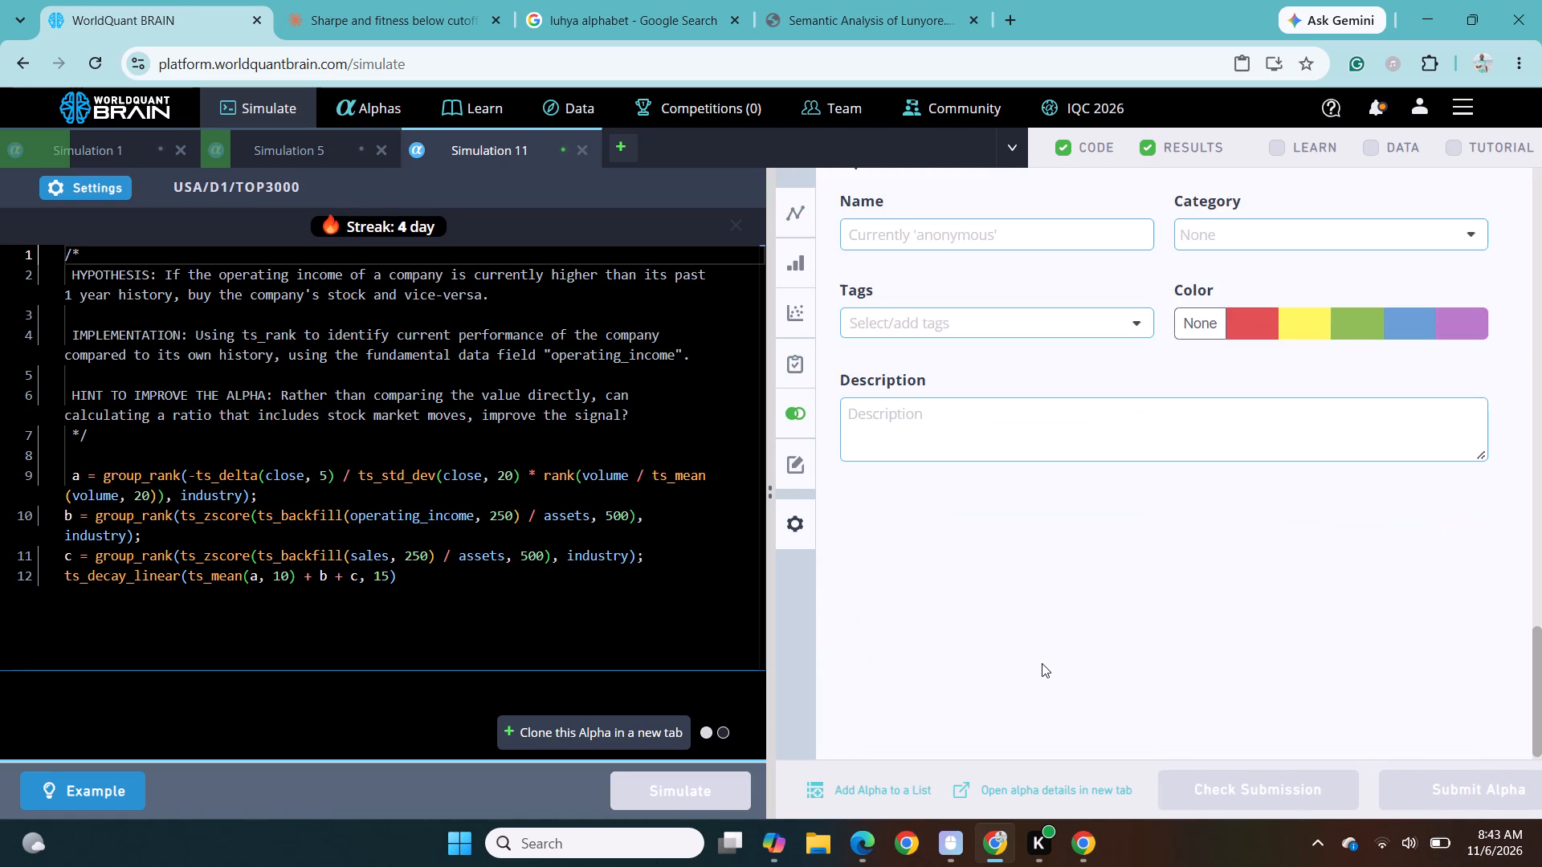
pyautogui.scroll(-1, 1042, 663)
pyautogui.scroll(4, 1042, 663)
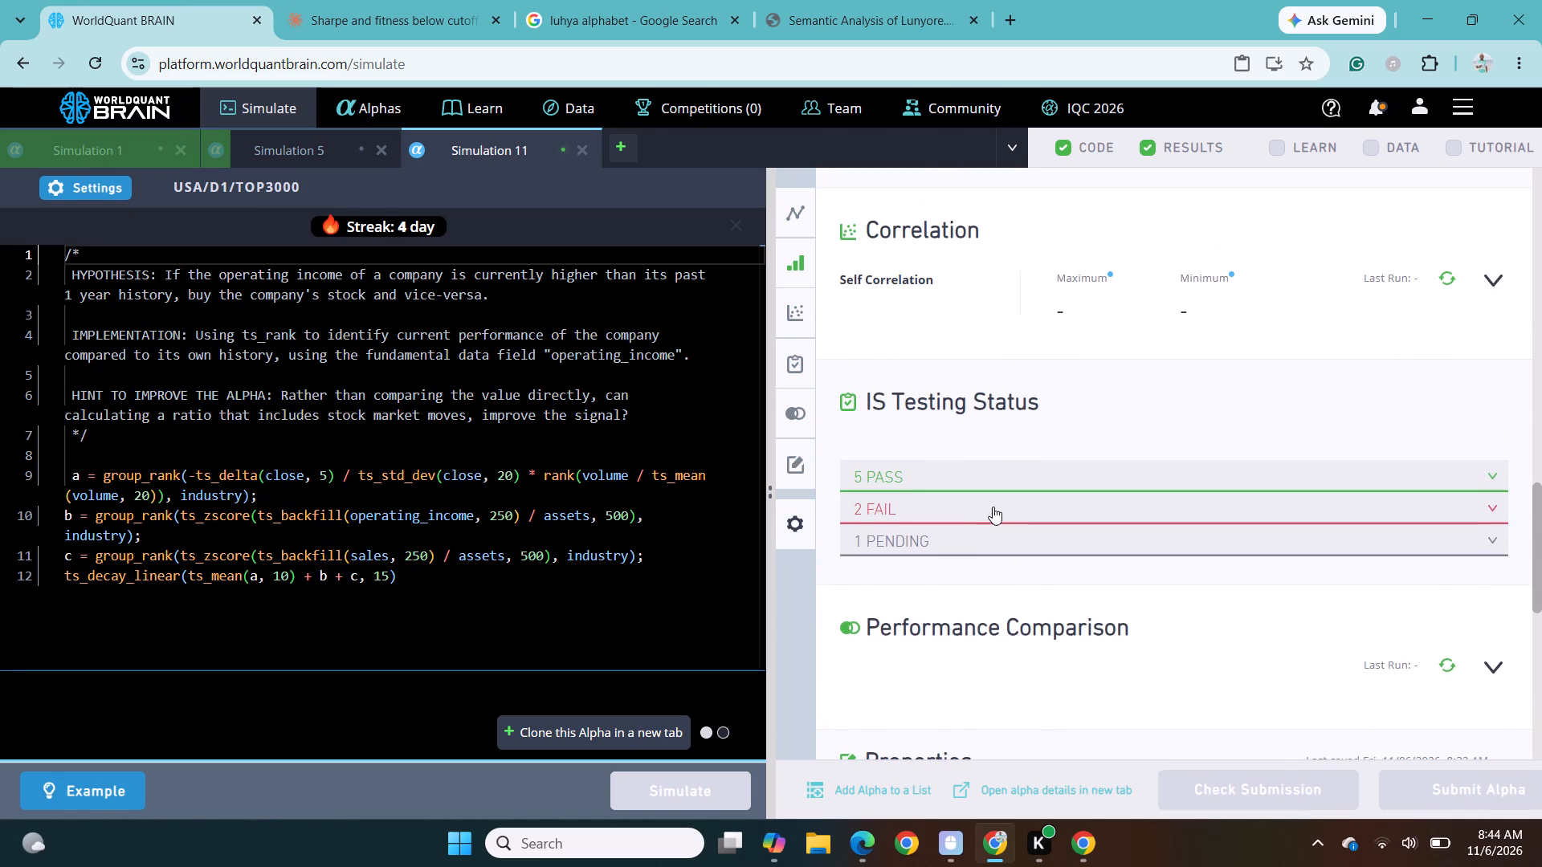
pyautogui.click(991, 501)
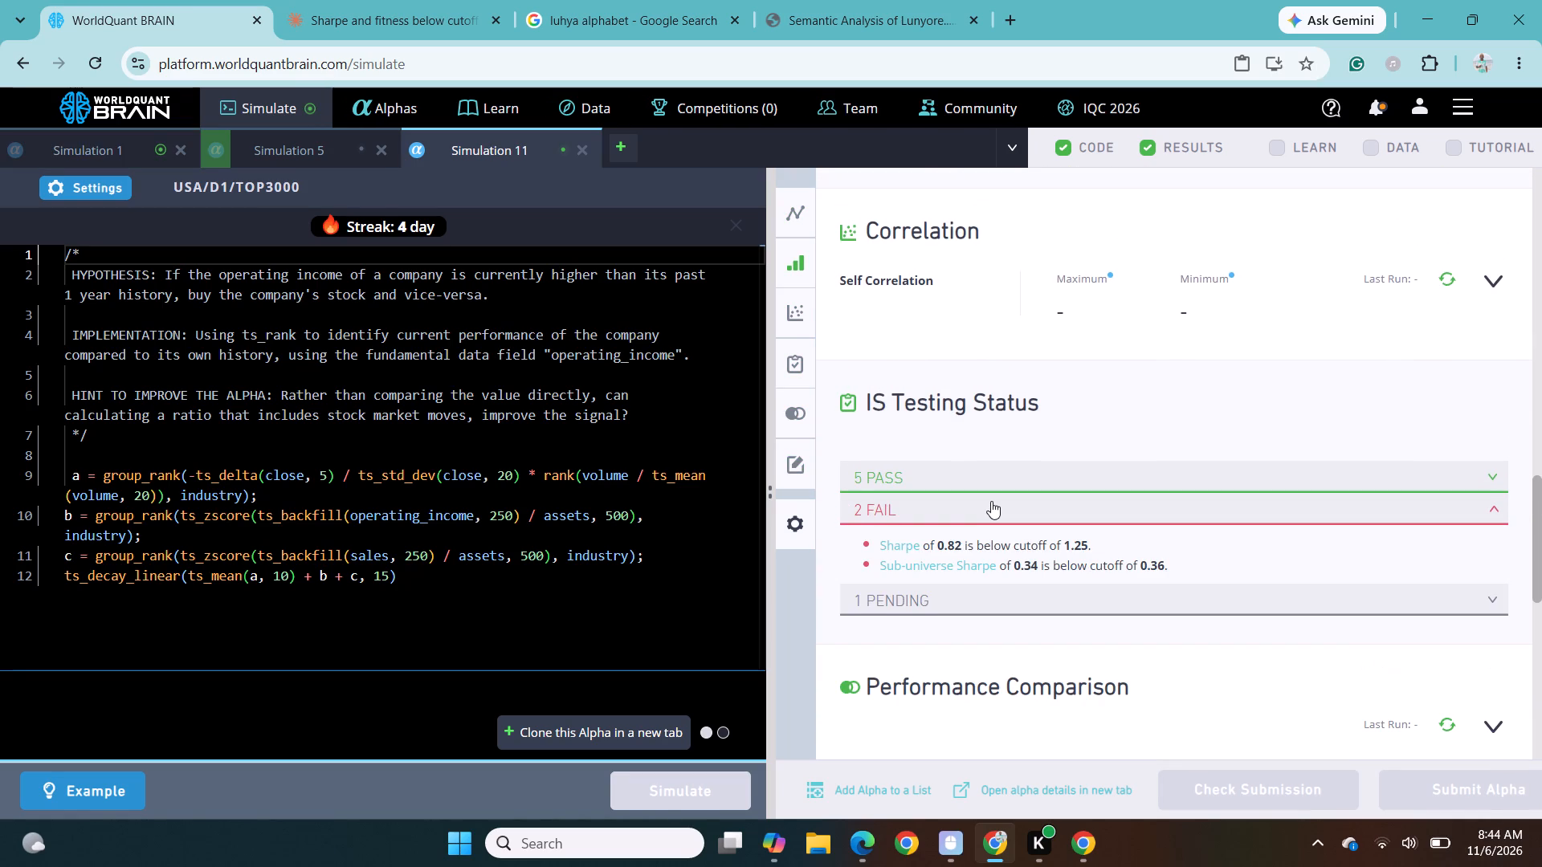
# Set the universe of Simulation 11 to TOP500, apply the change and run the simulation.
pyautogui.click(93, 182)
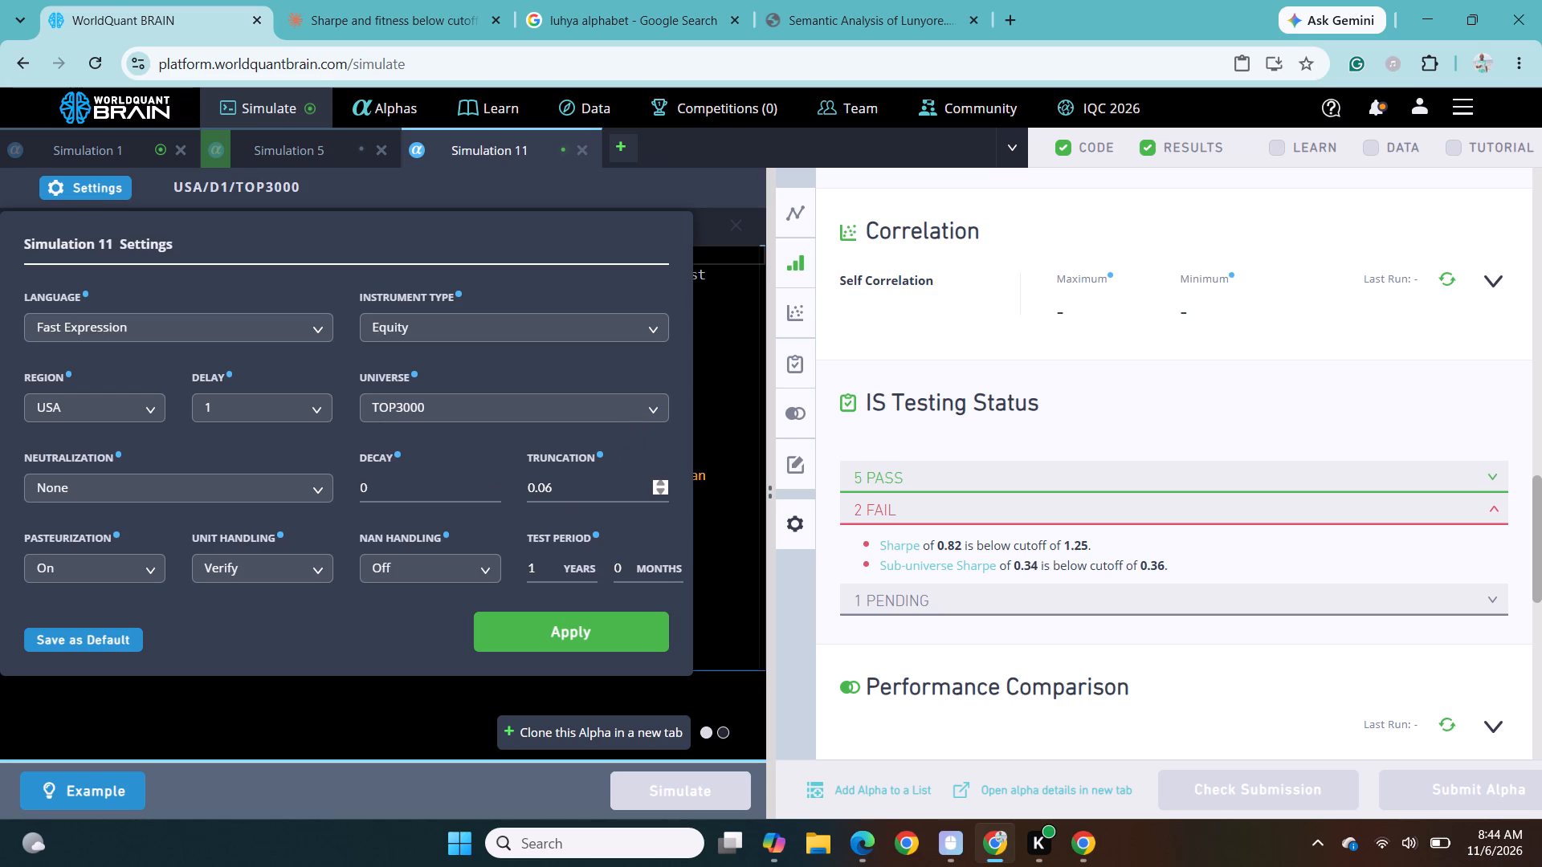
pyautogui.click(652, 401)
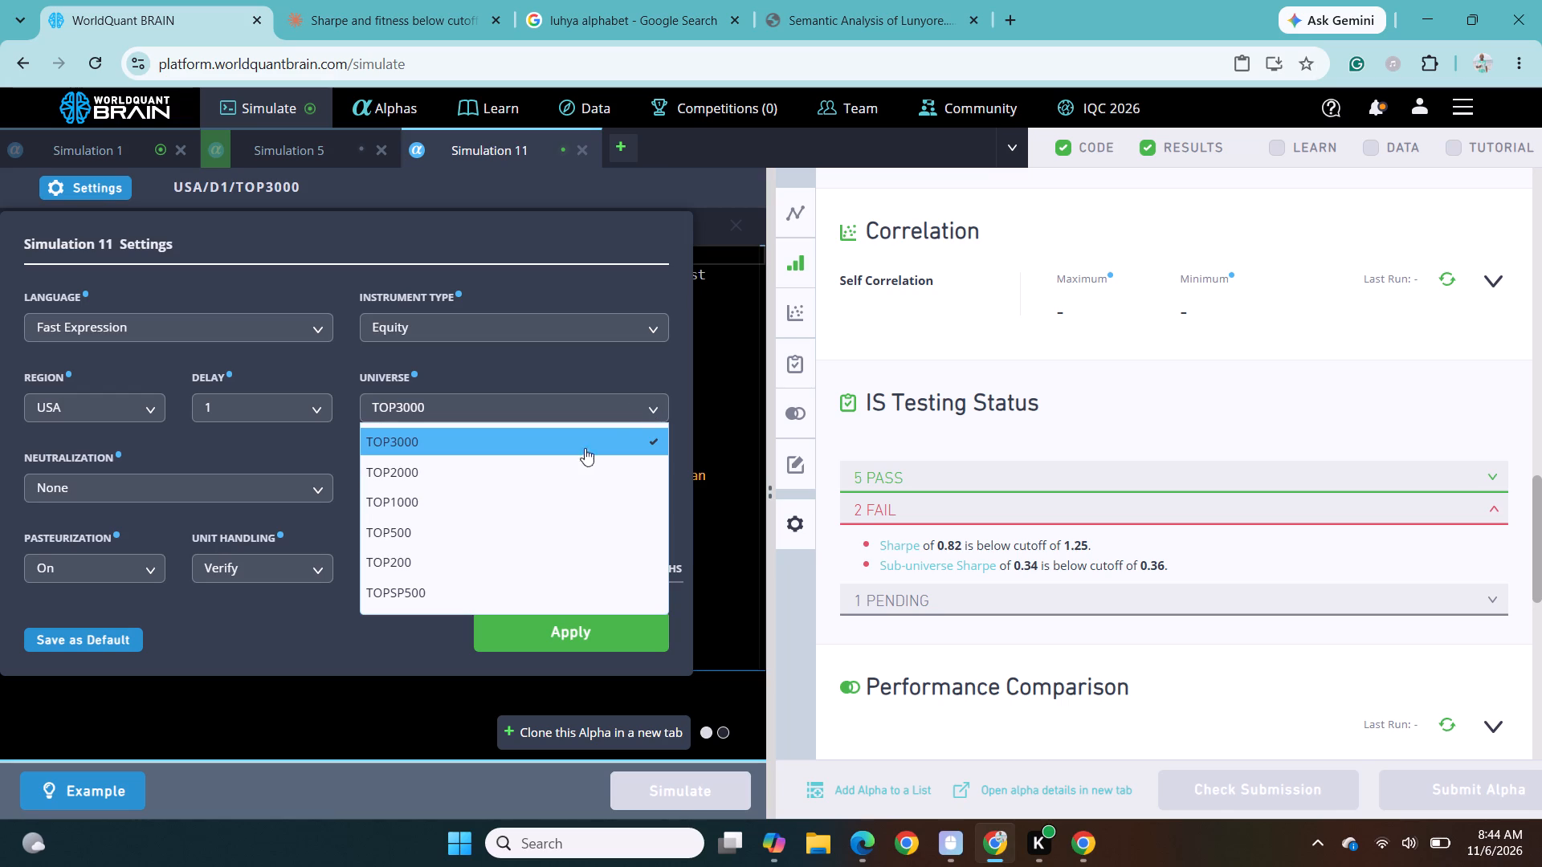
pyautogui.click(512, 523)
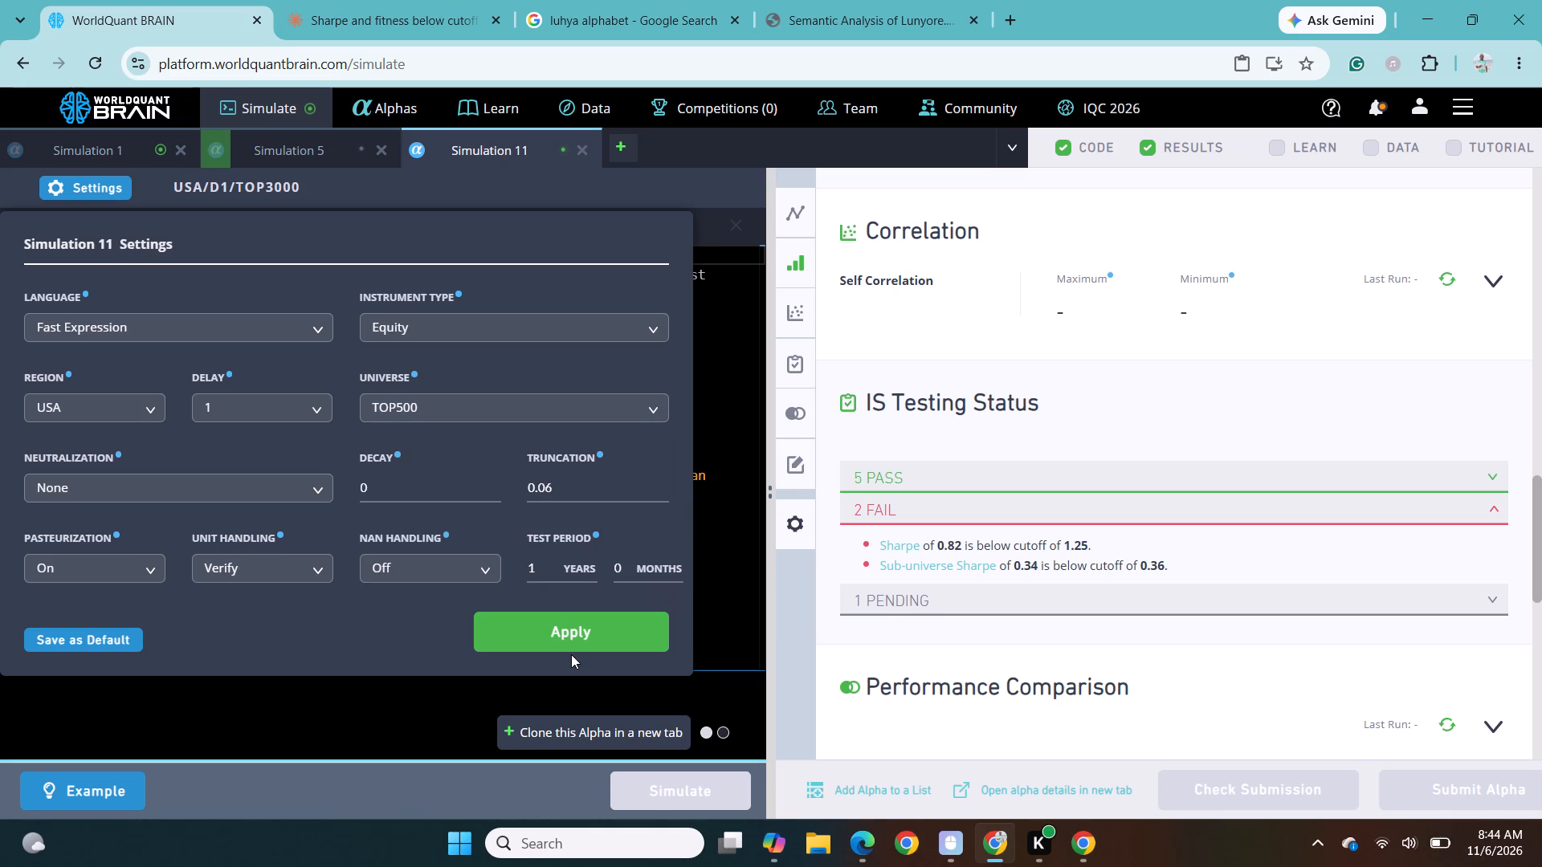
pyautogui.click(583, 618)
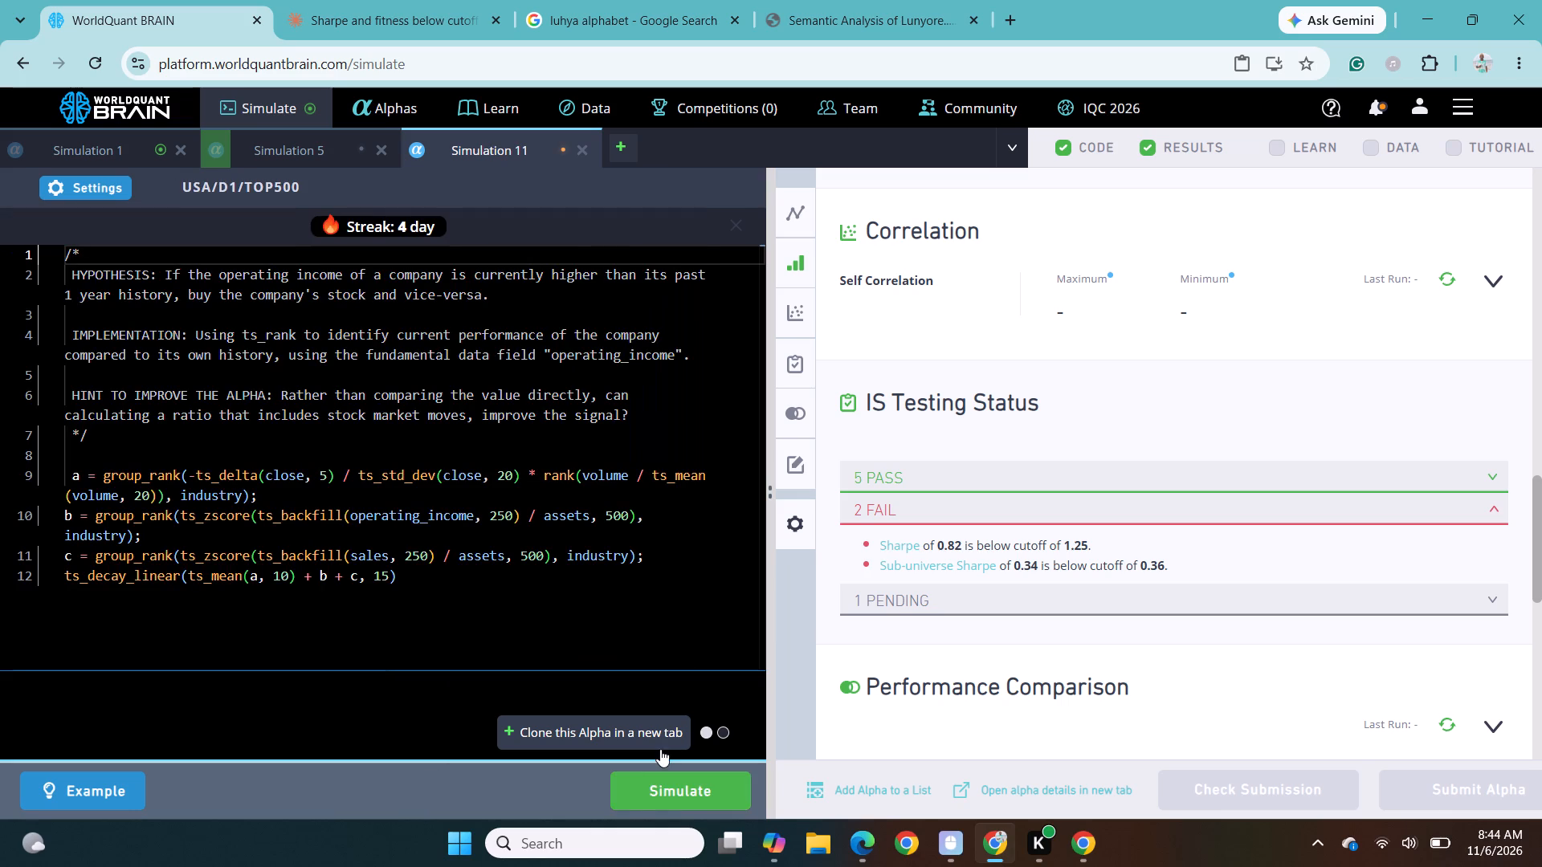
pyautogui.click(687, 793)
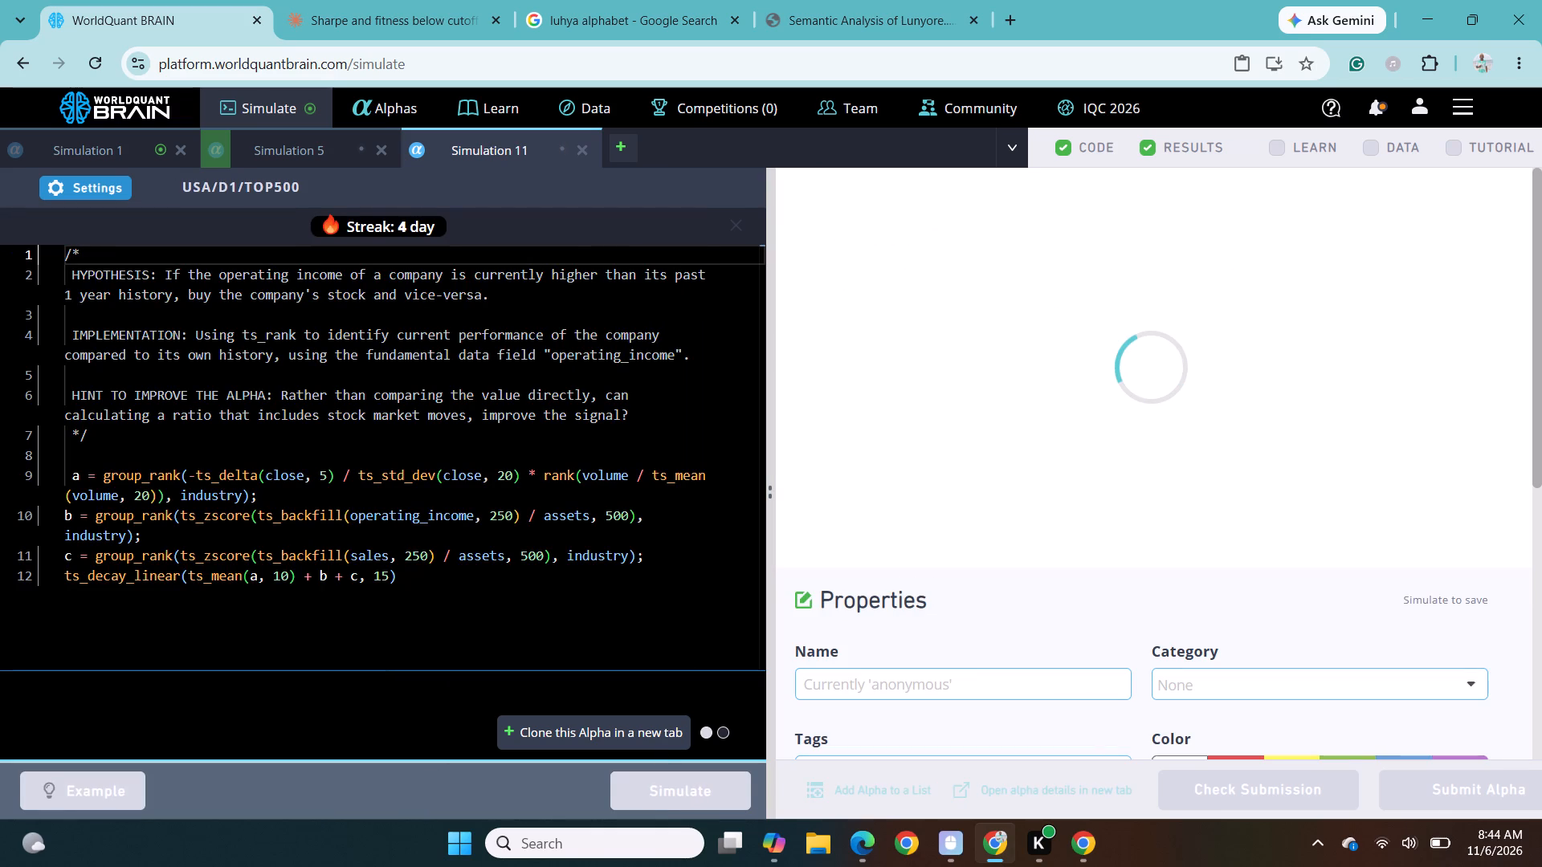
# Return to Simulation 1, show the test period of its new run and expand its failed checks under IS Testing Status.
pyautogui.click(104, 144)
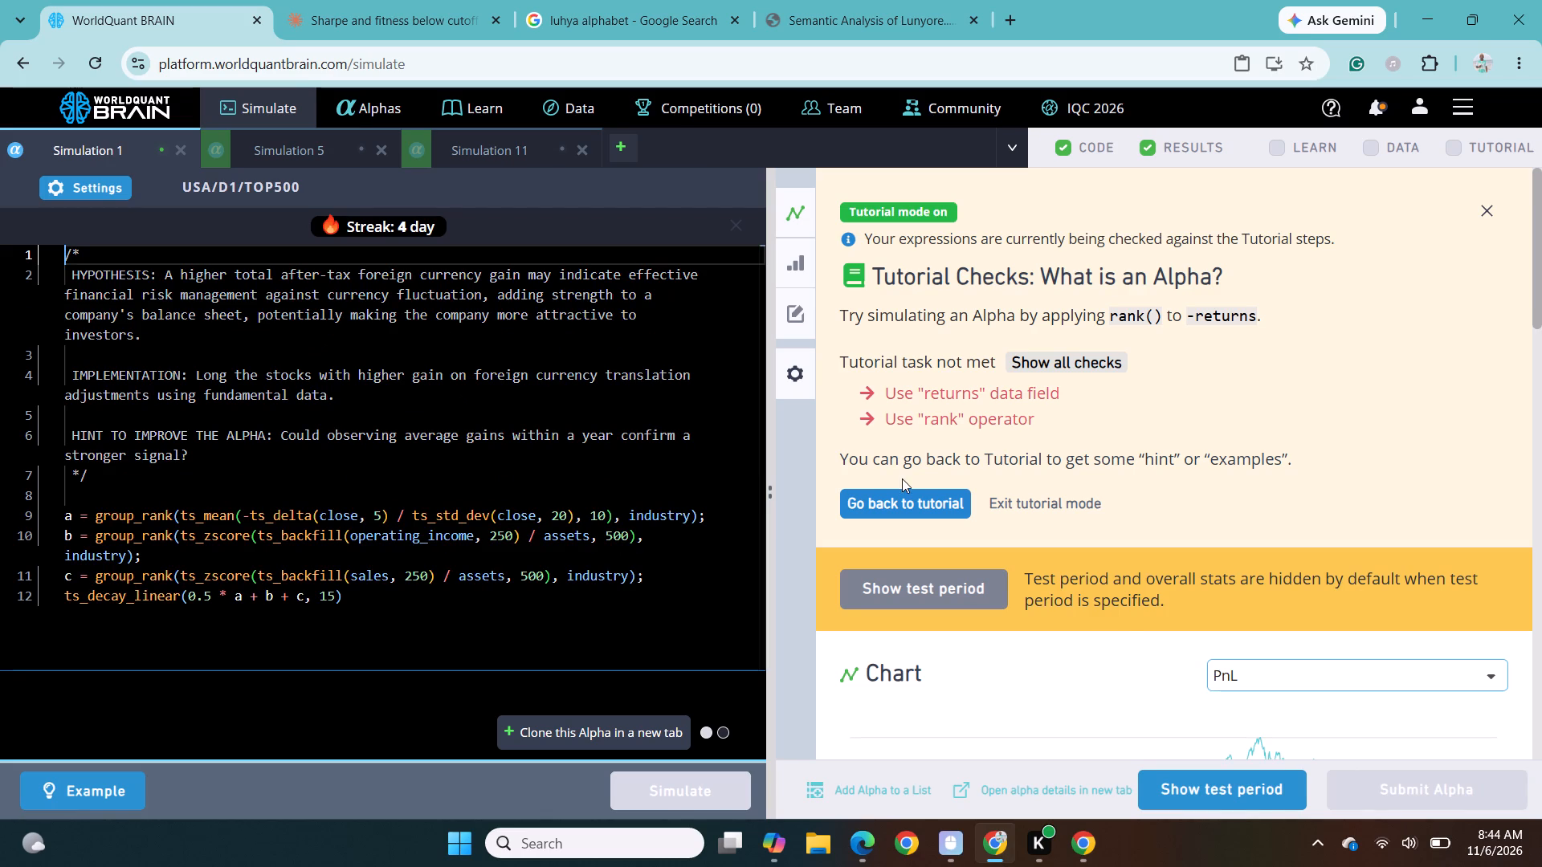
pyautogui.click(1214, 789)
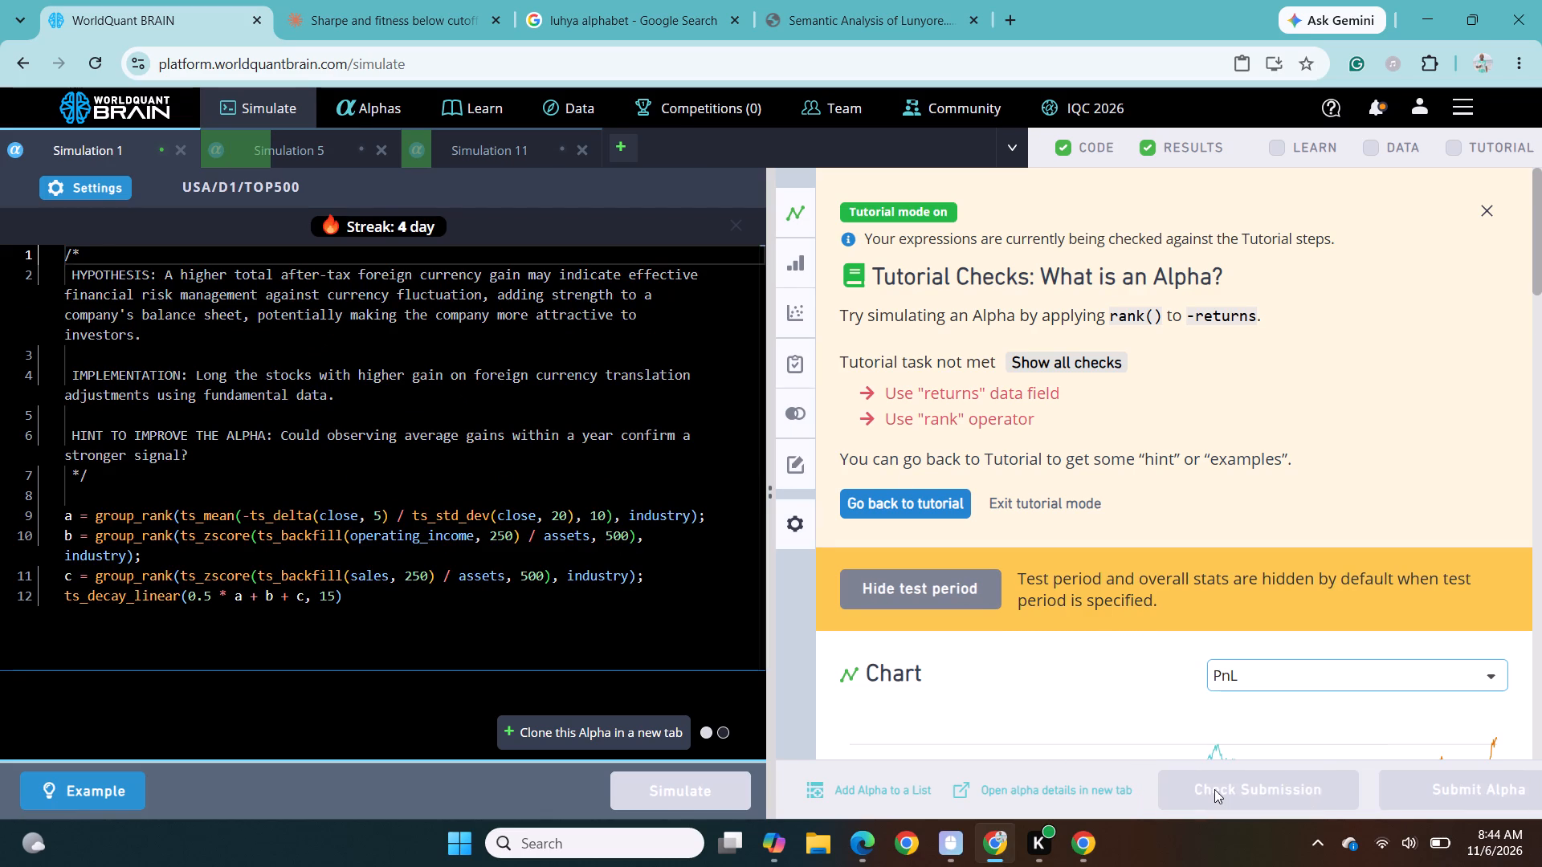
pyautogui.scroll(-1, 1031, 711)
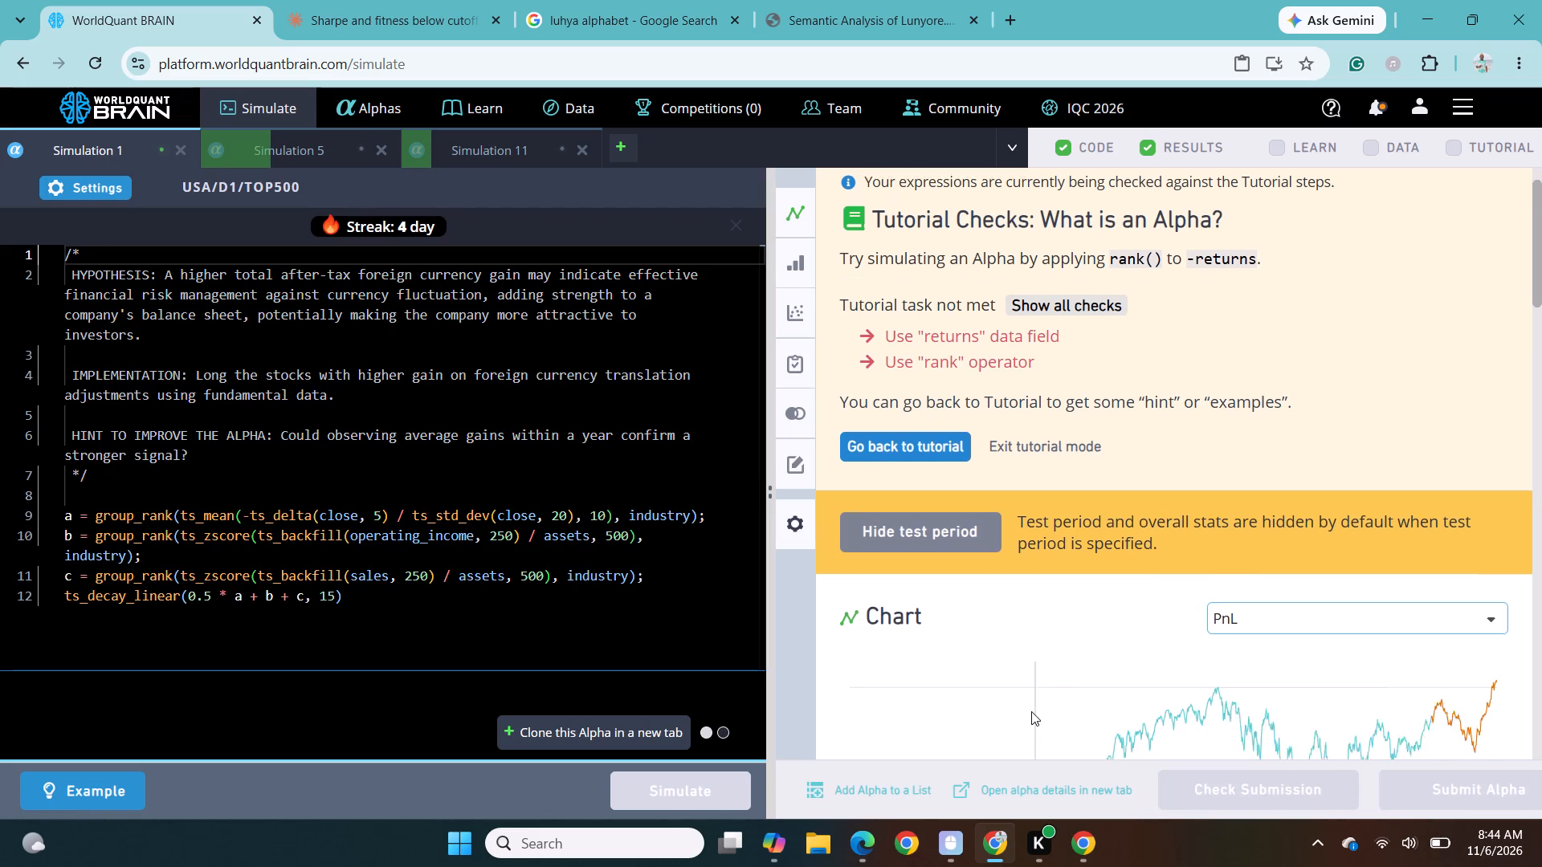
pyautogui.scroll(-5, 1031, 711)
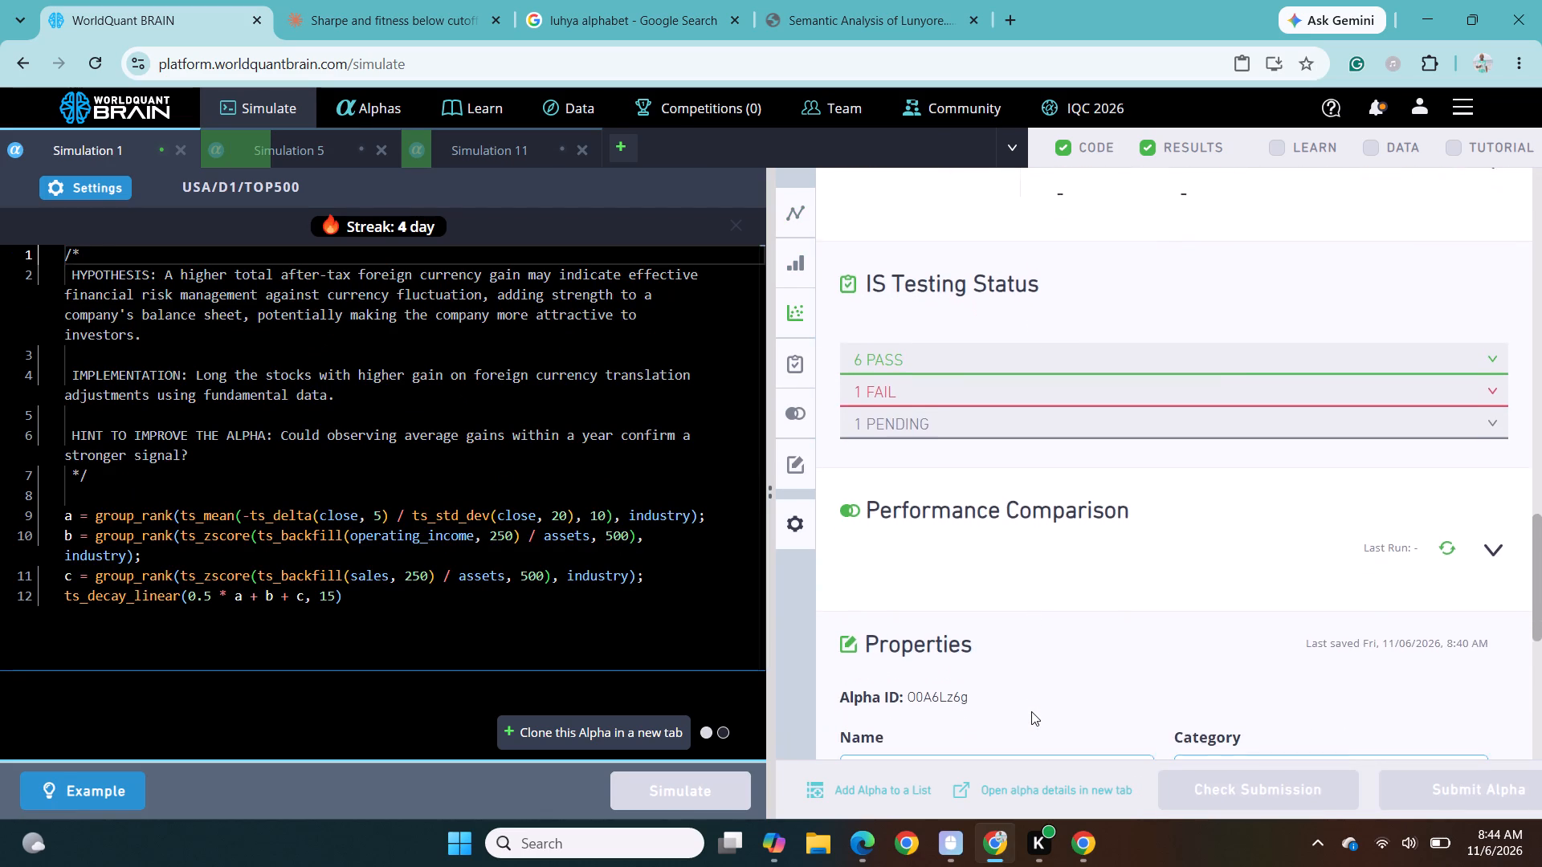
pyautogui.click(1029, 390)
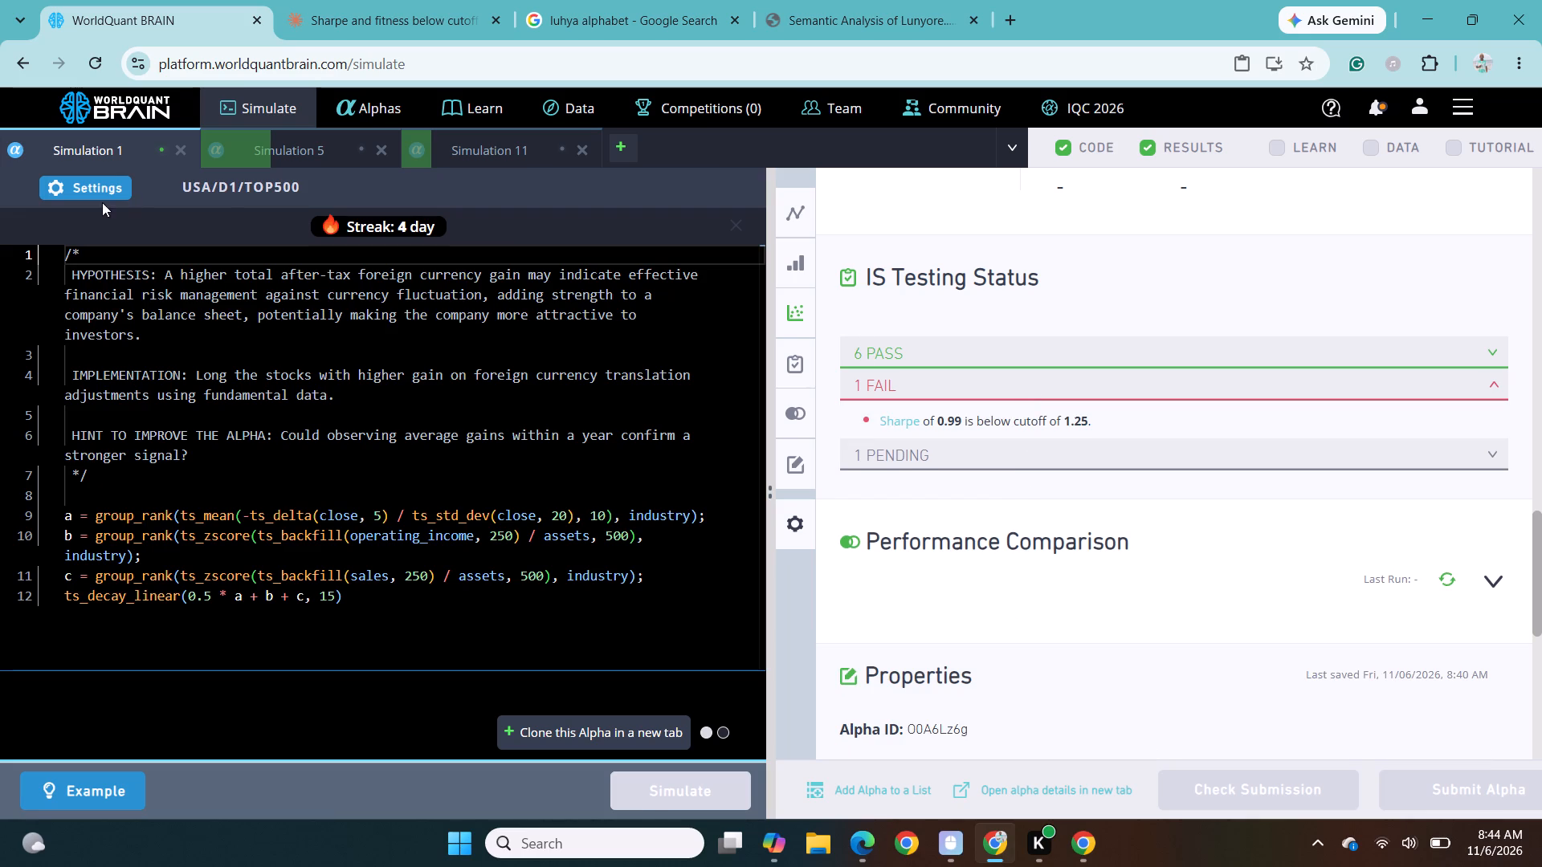
# Set the truncation of Simulation 1 to 0.02, apply the change and run the simulation.
pyautogui.click(89, 182)
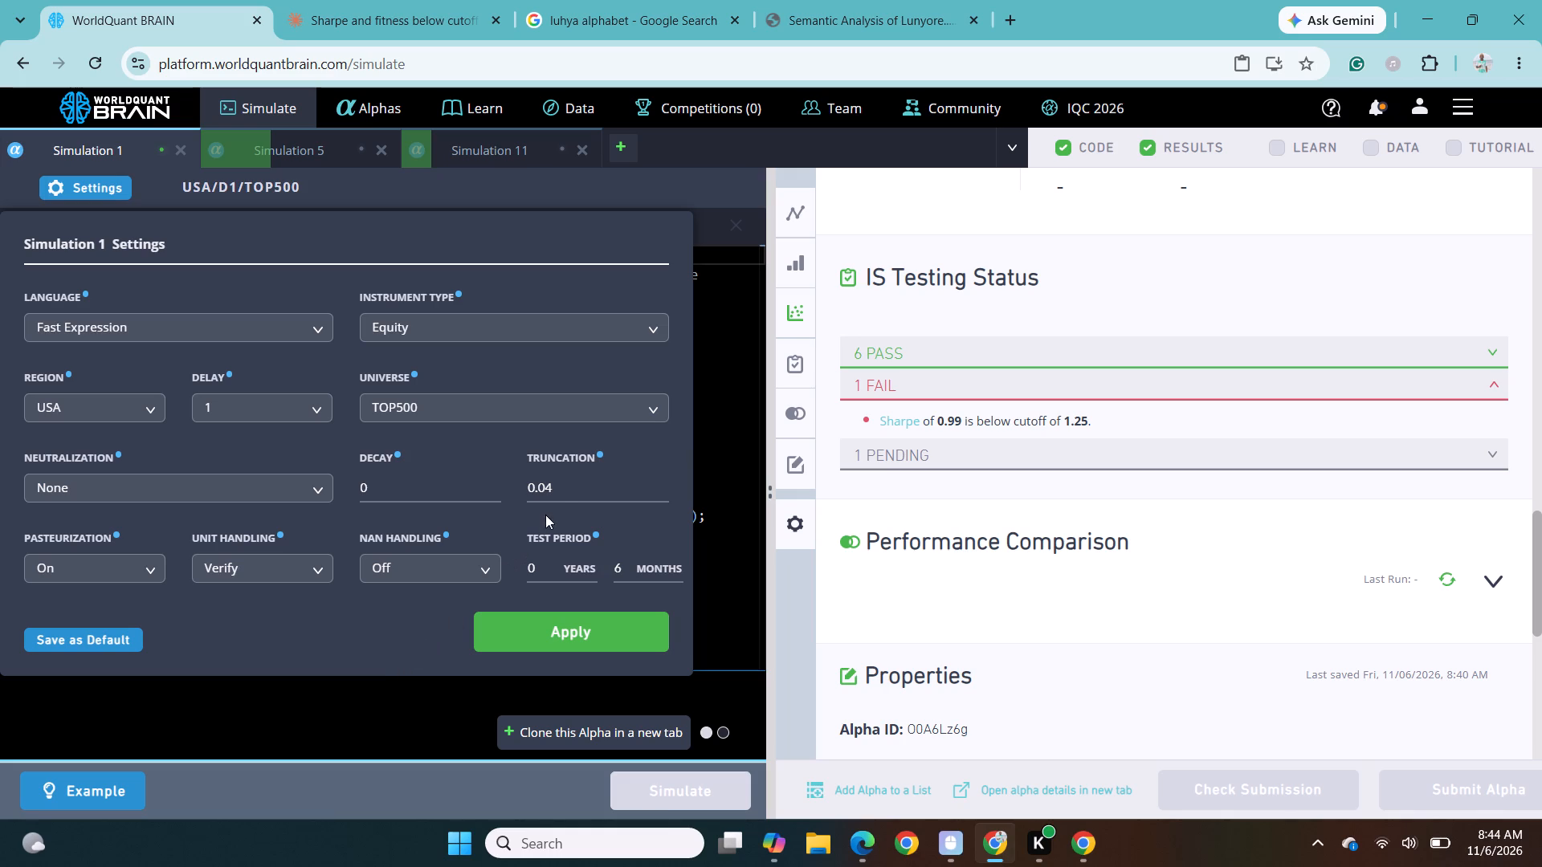
pyautogui.click(569, 491)
pyautogui.press('BackSpace')
pyautogui.press('2')
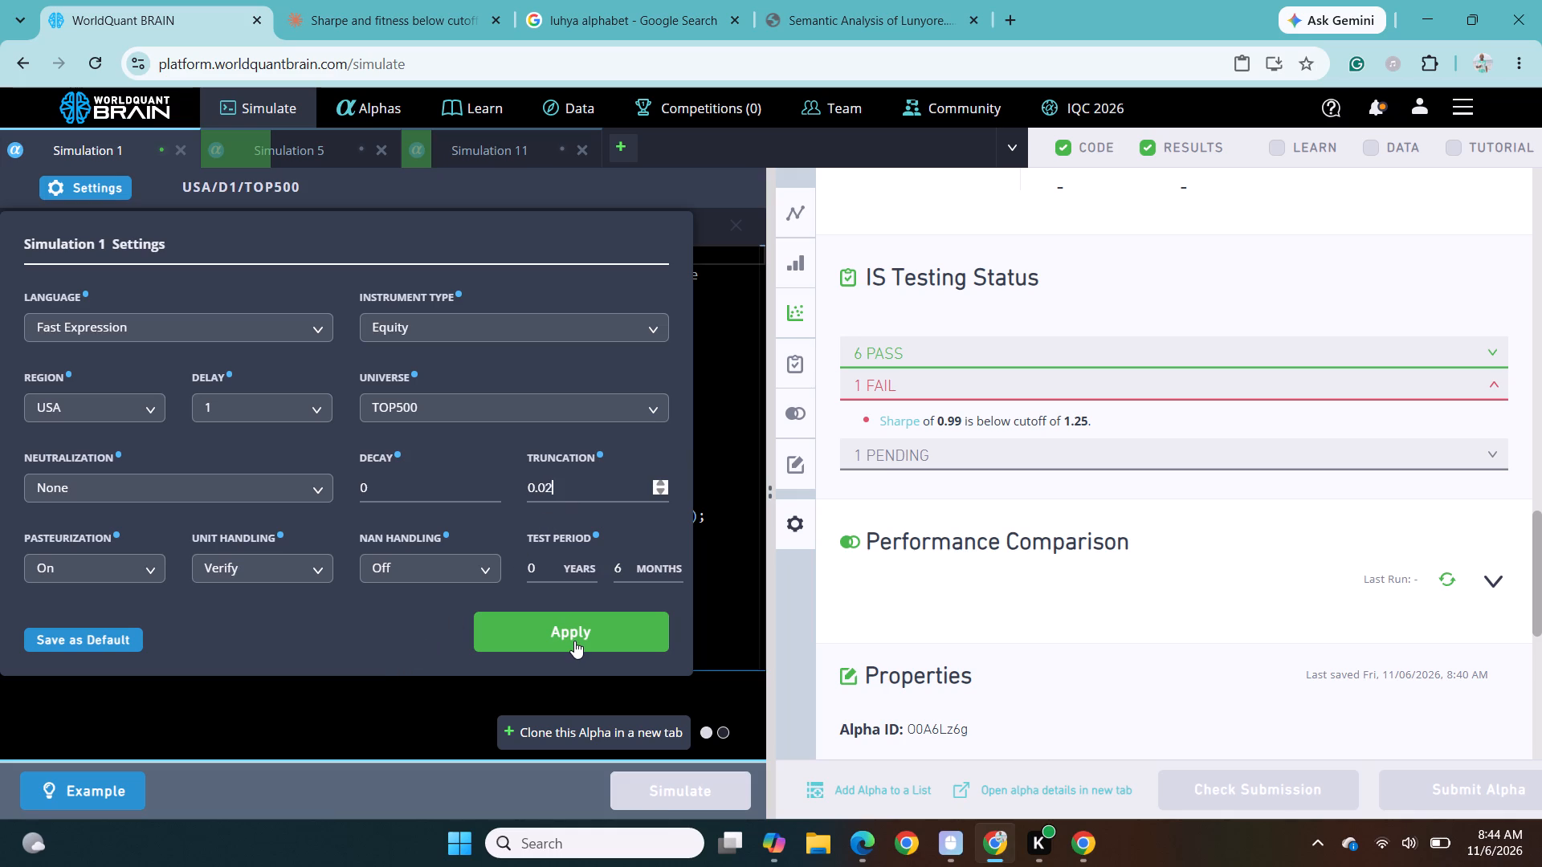
pyautogui.click(574, 641)
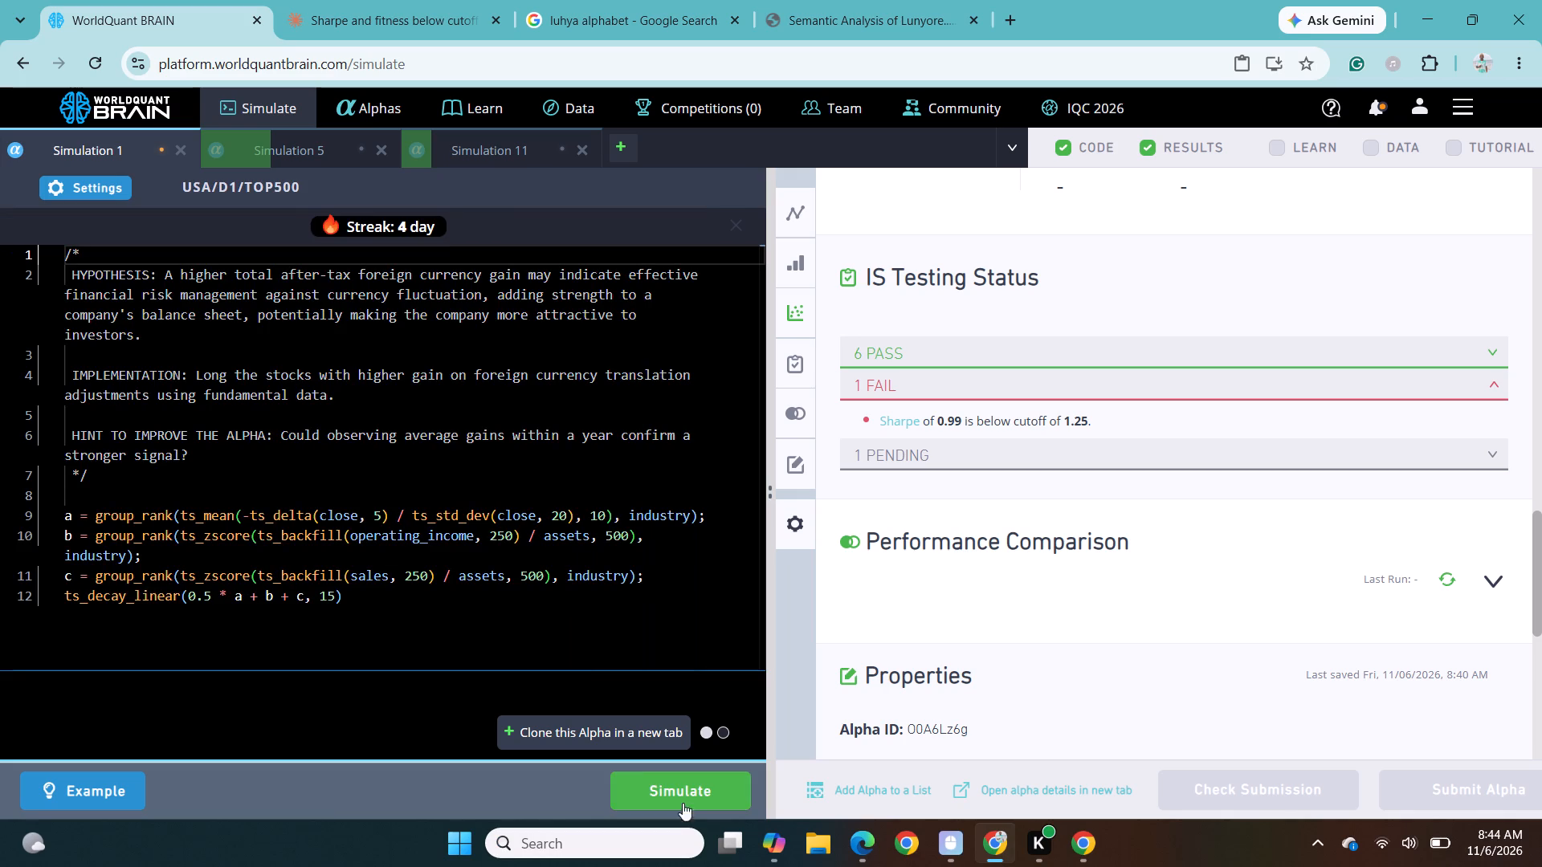
pyautogui.click(679, 785)
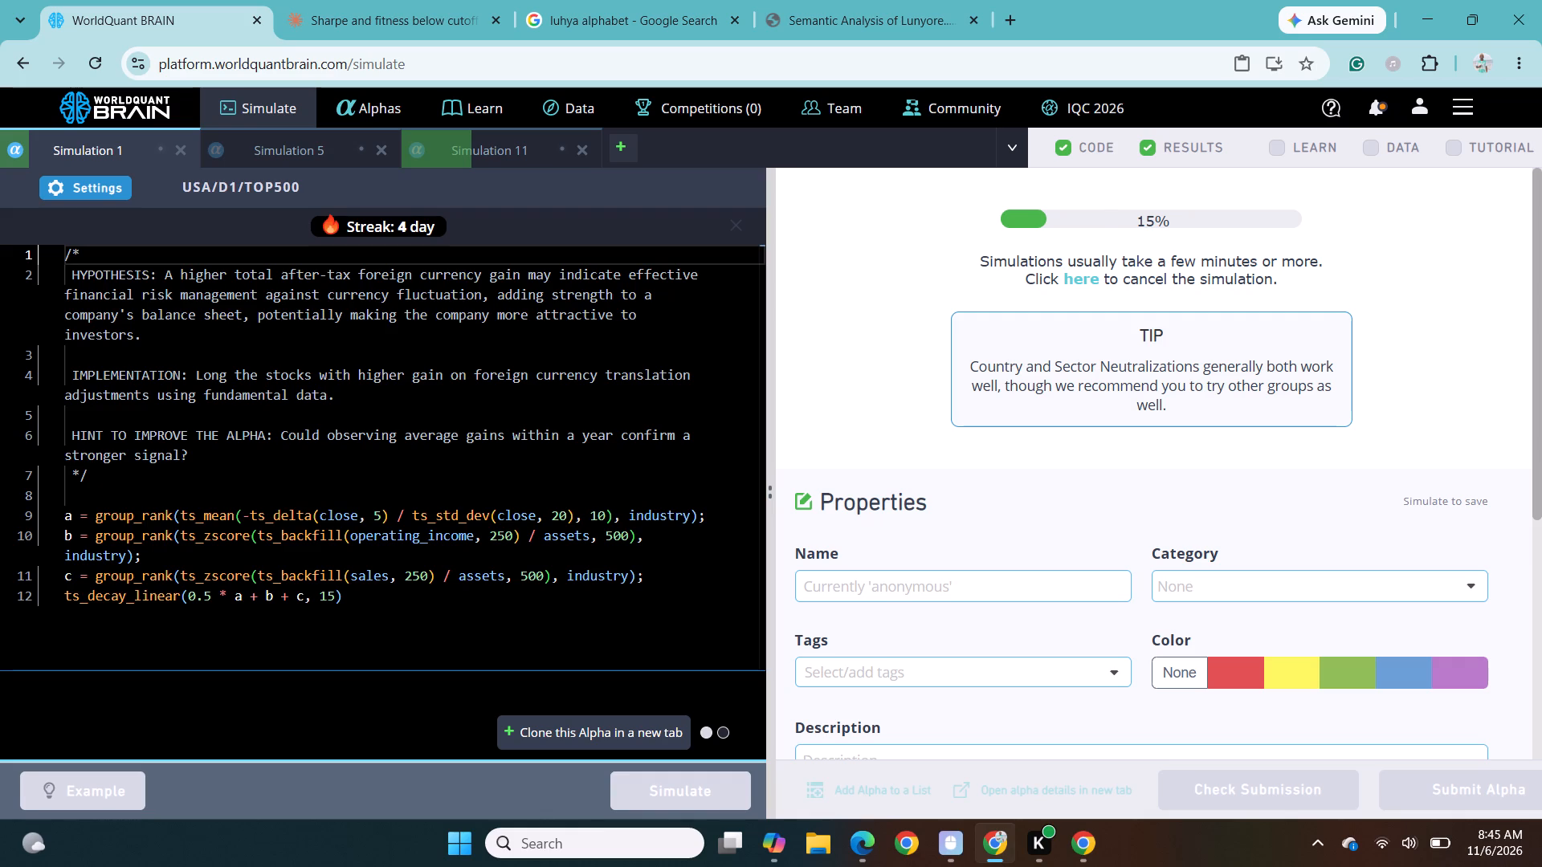
# Switch to the re-run Simulation 5, show its test period and expand its failed checks under IS Testing Status.
pyautogui.click(303, 152)
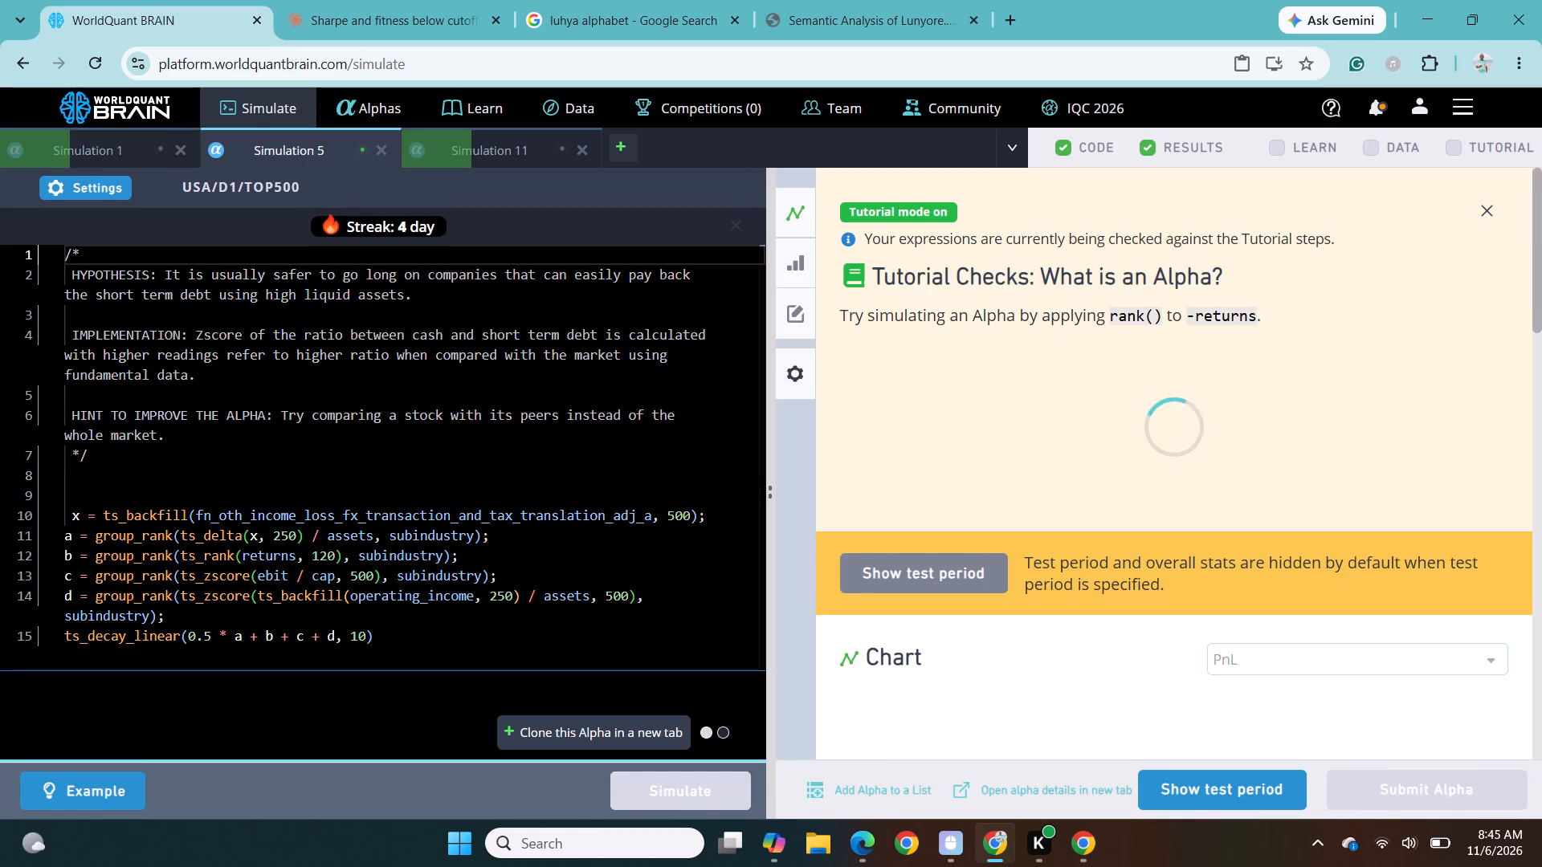
pyautogui.click(1201, 789)
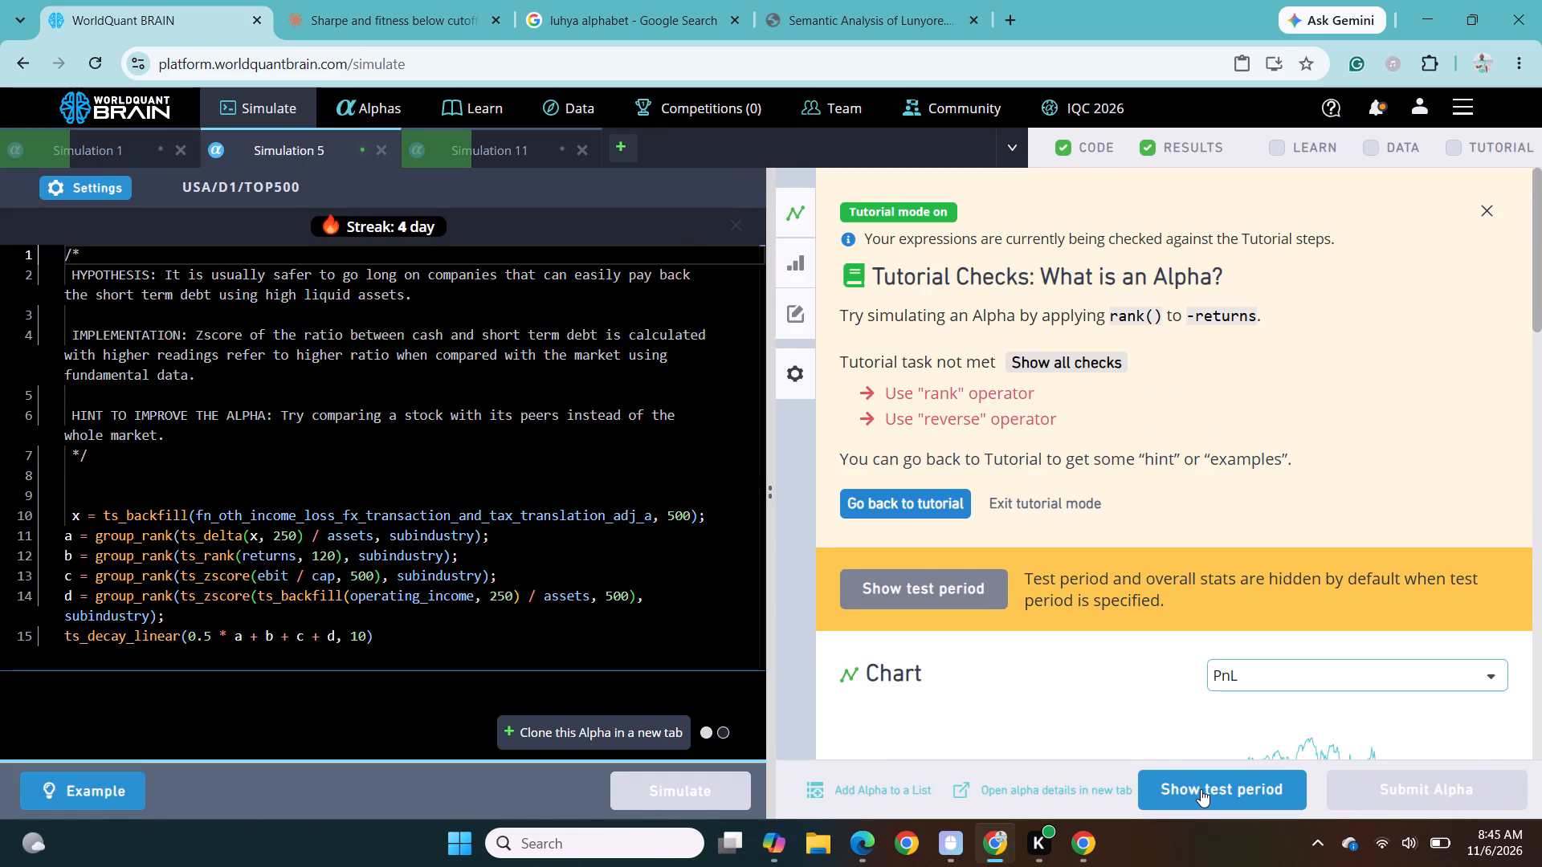
pyautogui.scroll(-1, 1094, 683)
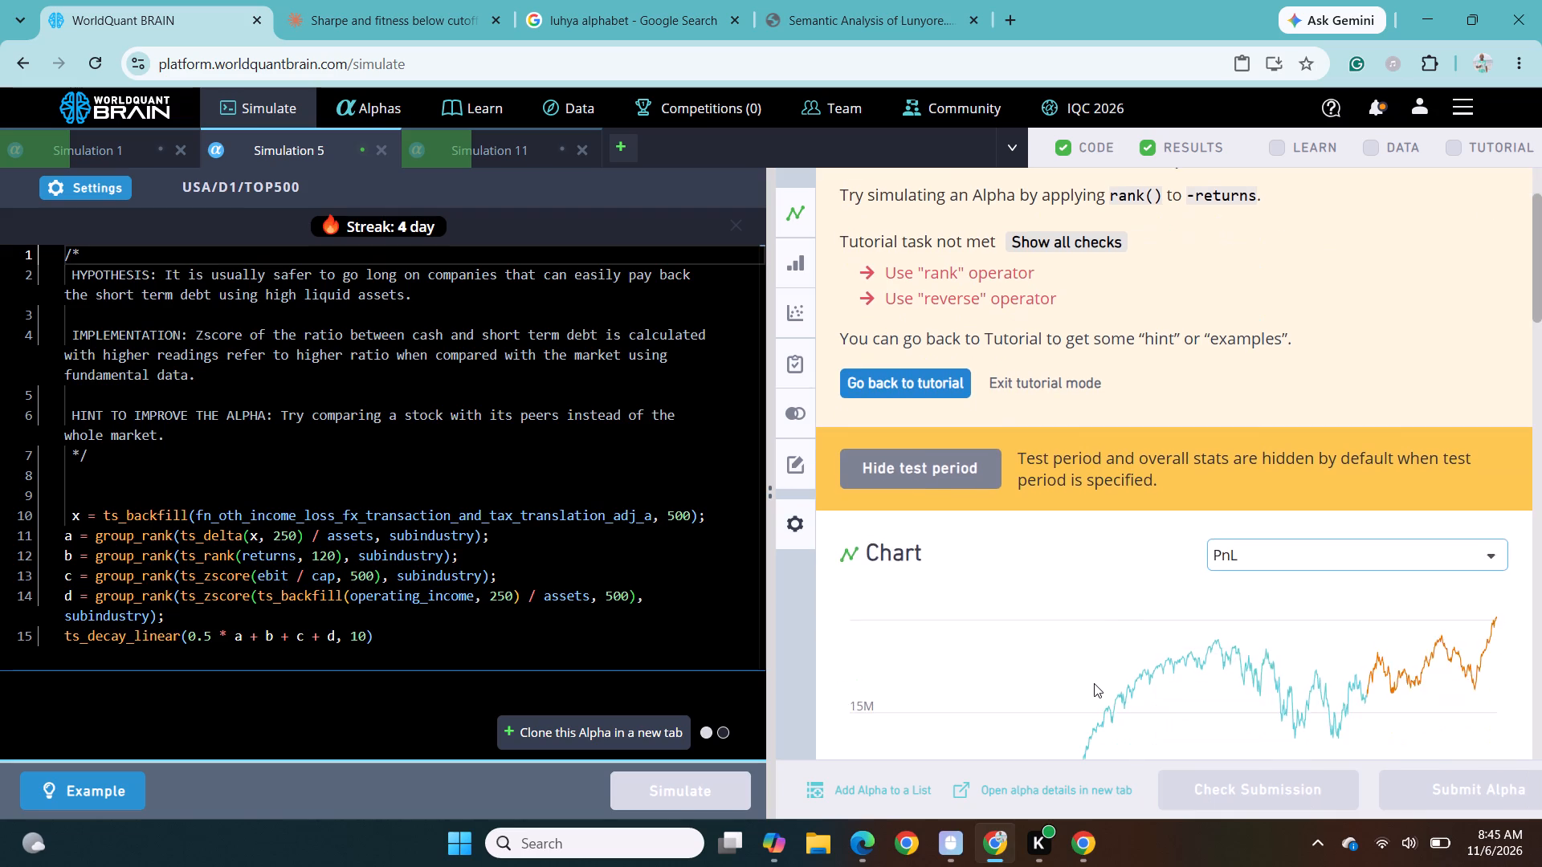
pyautogui.scroll(-4, 1094, 683)
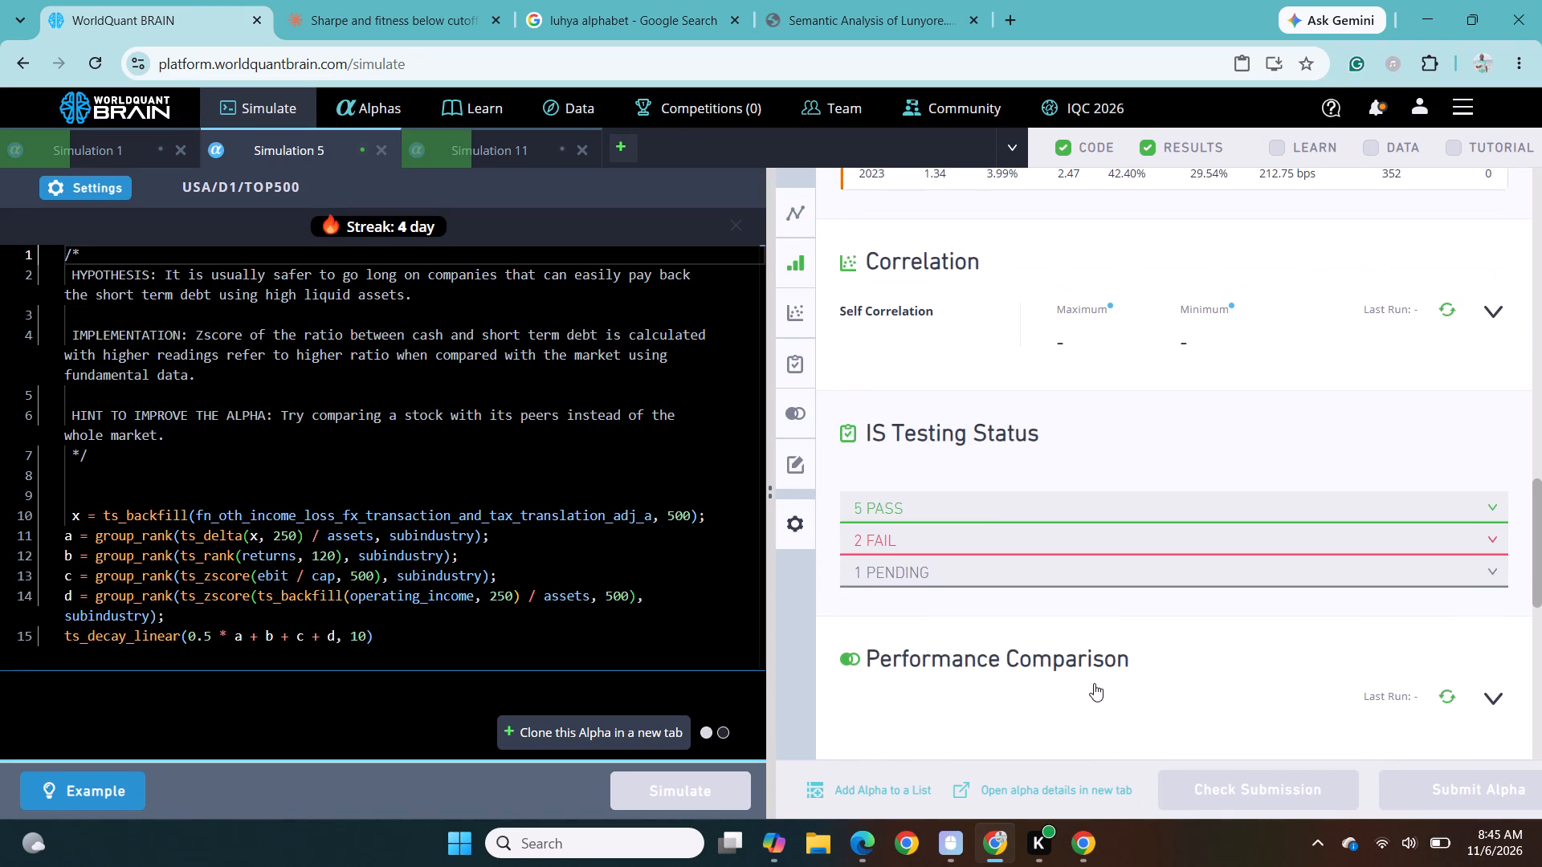
pyautogui.click(1014, 540)
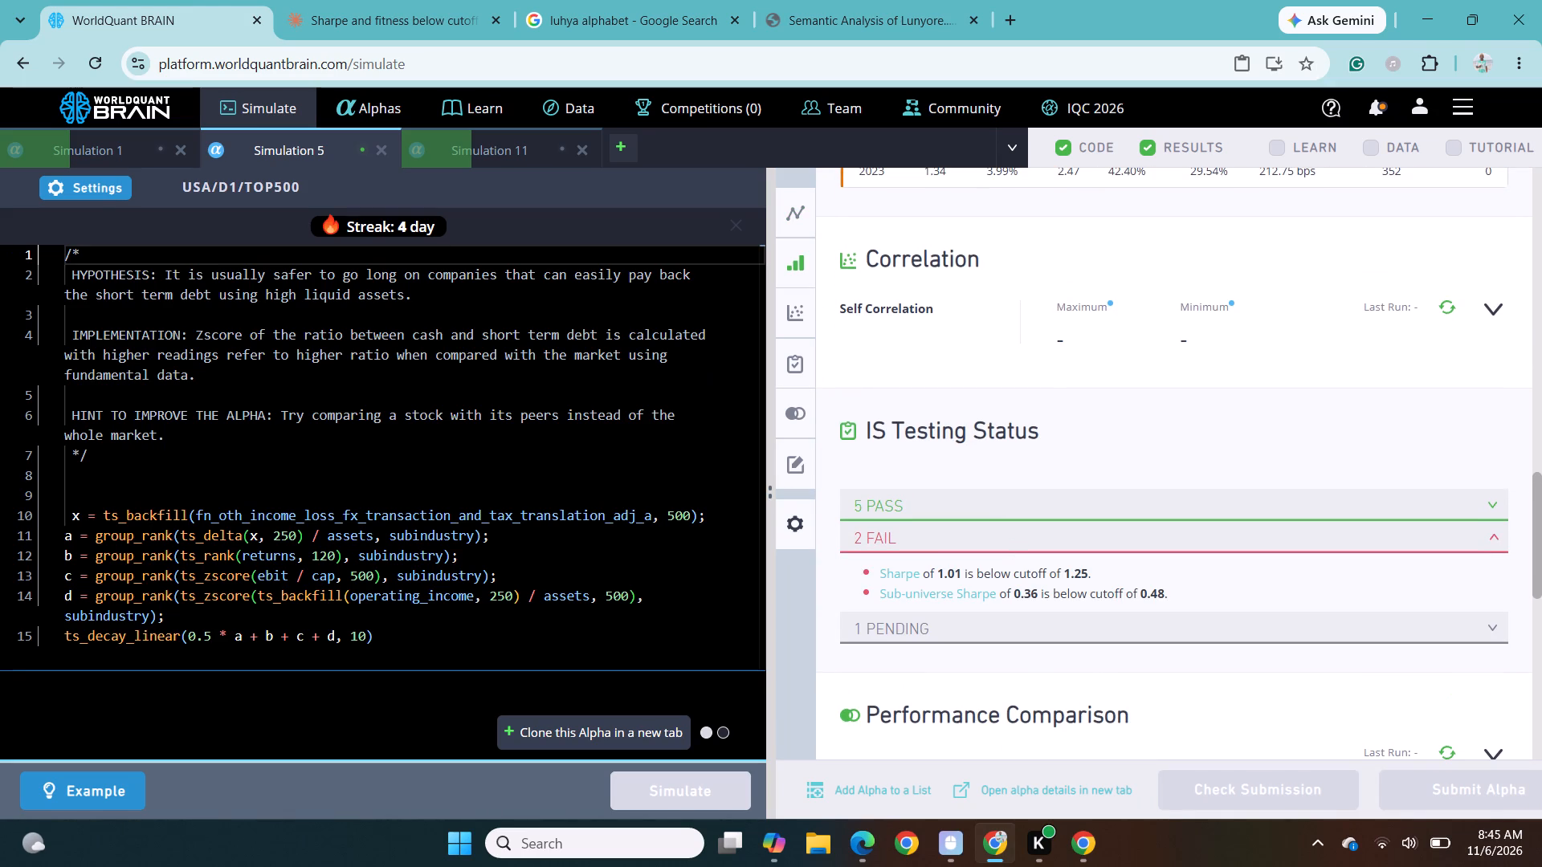
# Set the neutralization of Simulation 5 to Subindustry, apply the change and run the simulation.
pyautogui.click(93, 194)
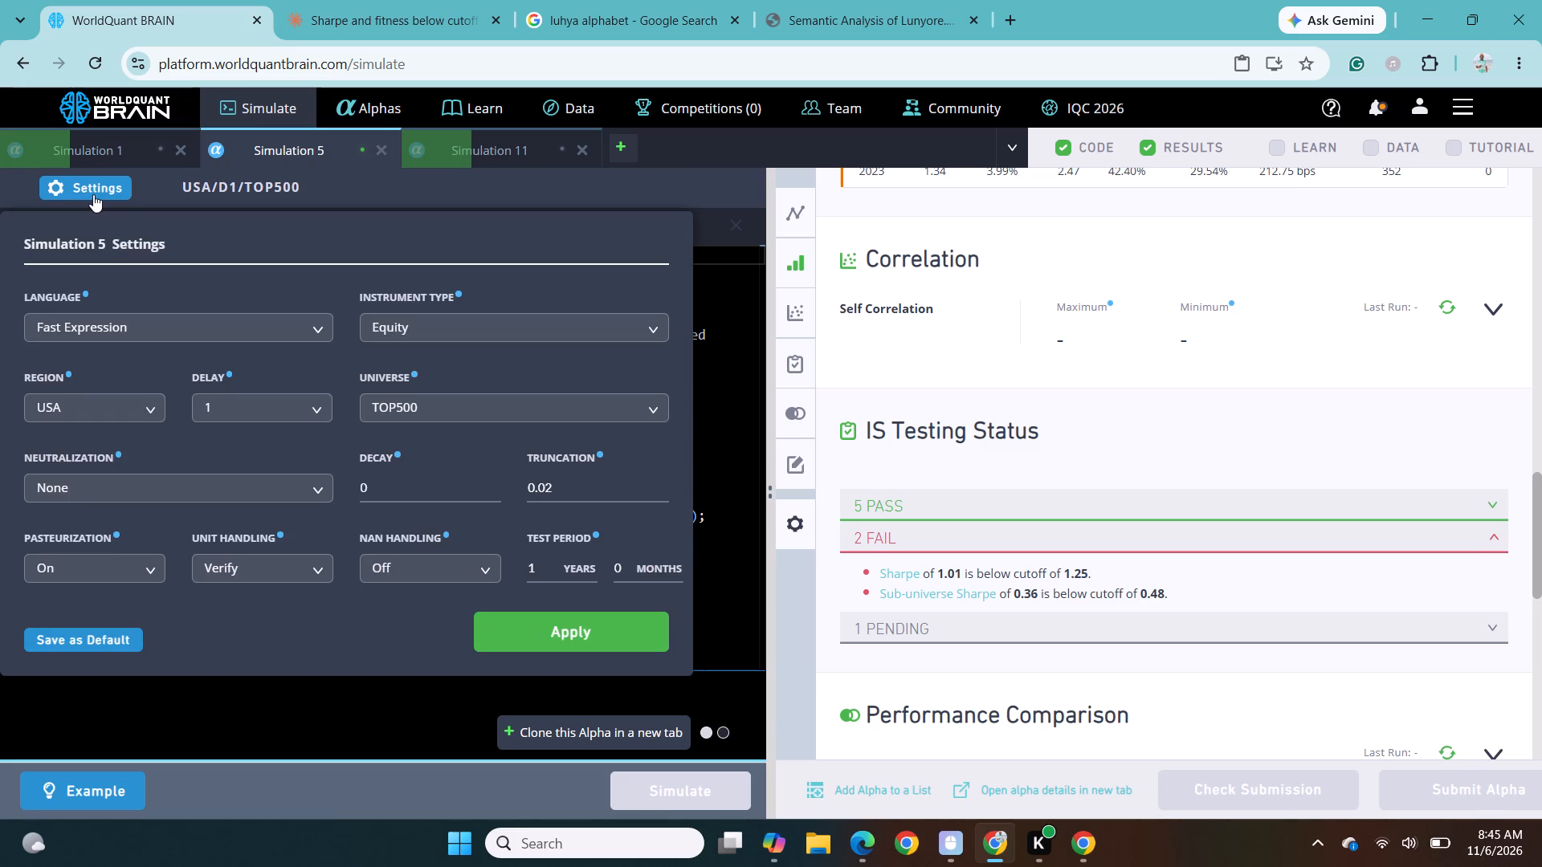
pyautogui.click(316, 490)
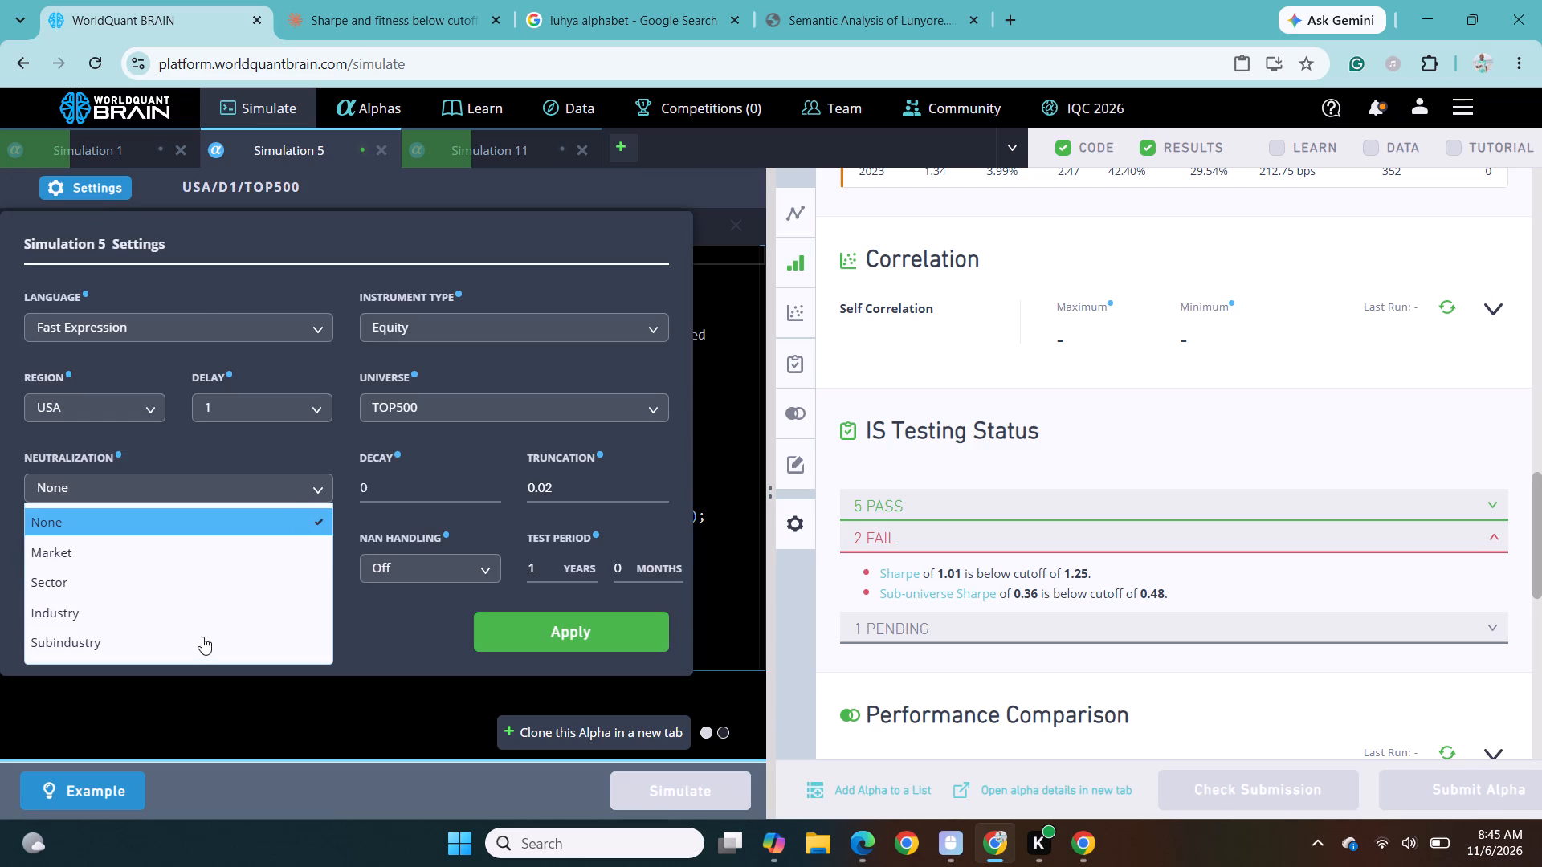
pyautogui.click(202, 639)
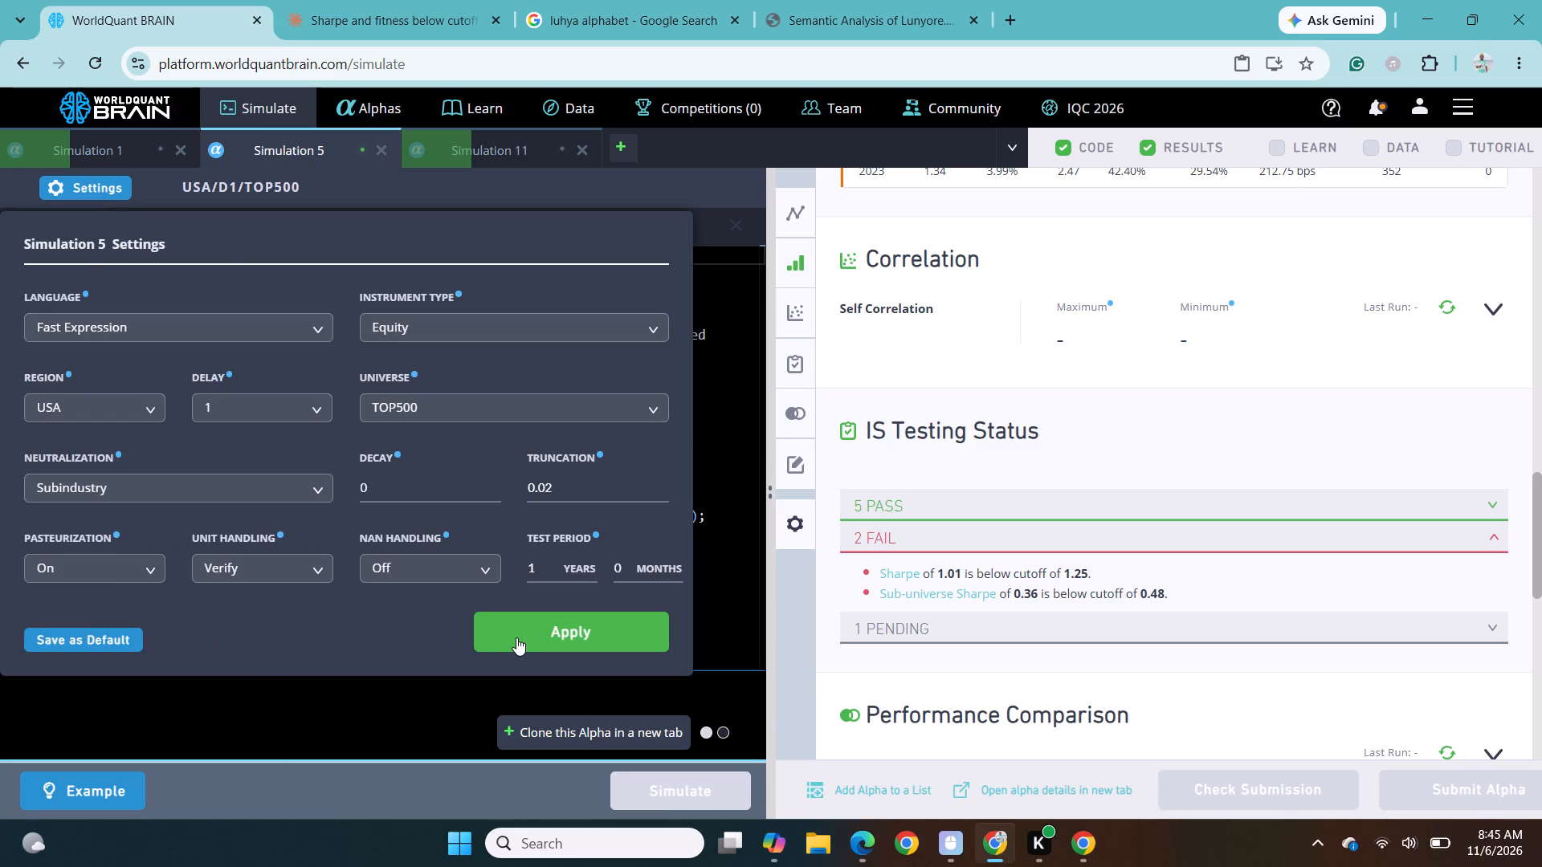
pyautogui.click(516, 637)
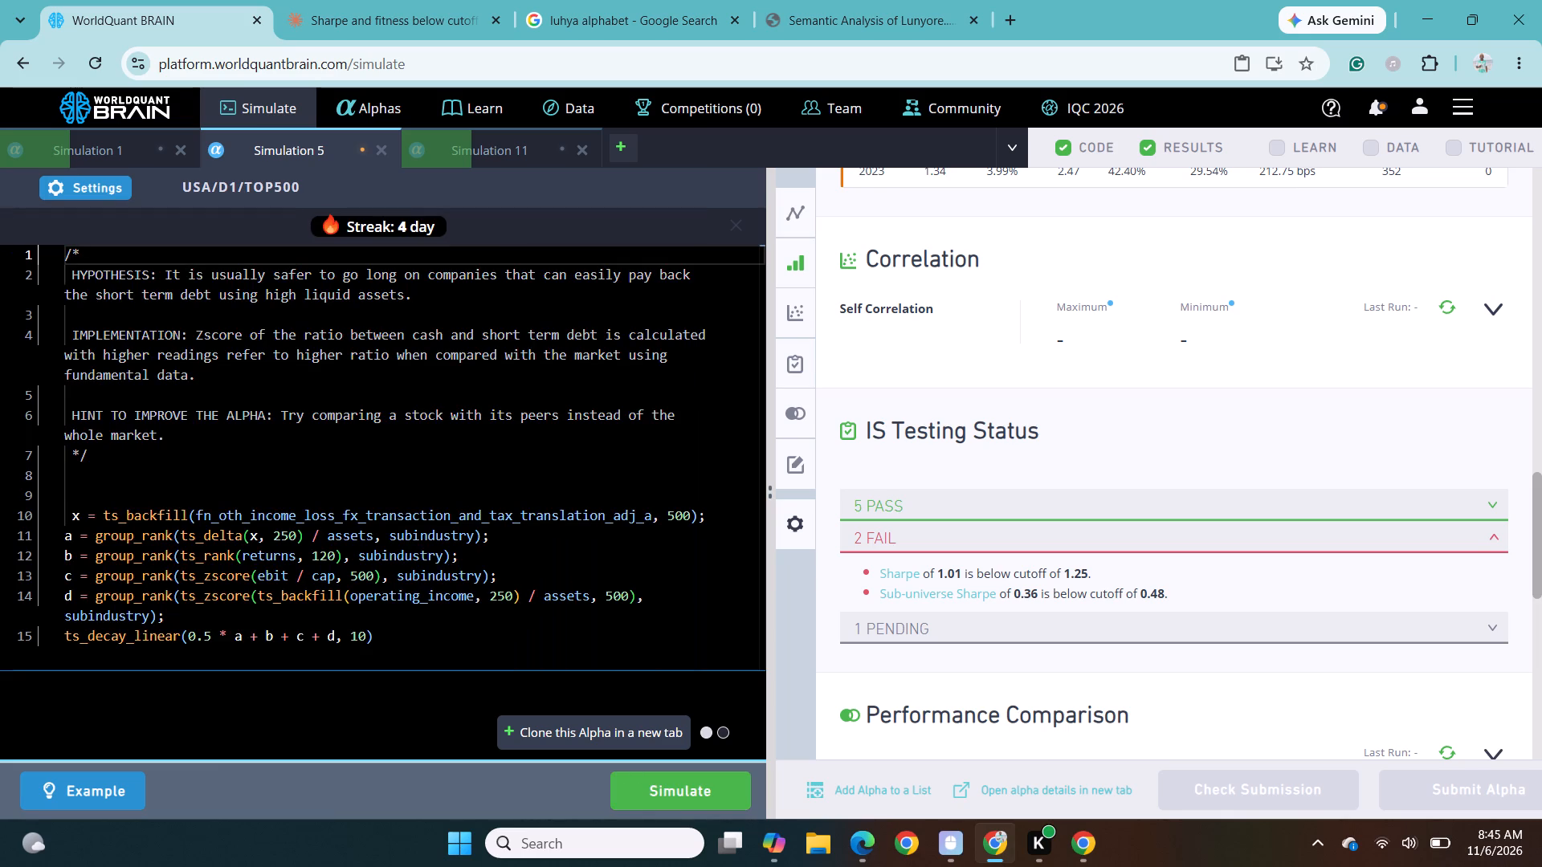
pyautogui.click(656, 792)
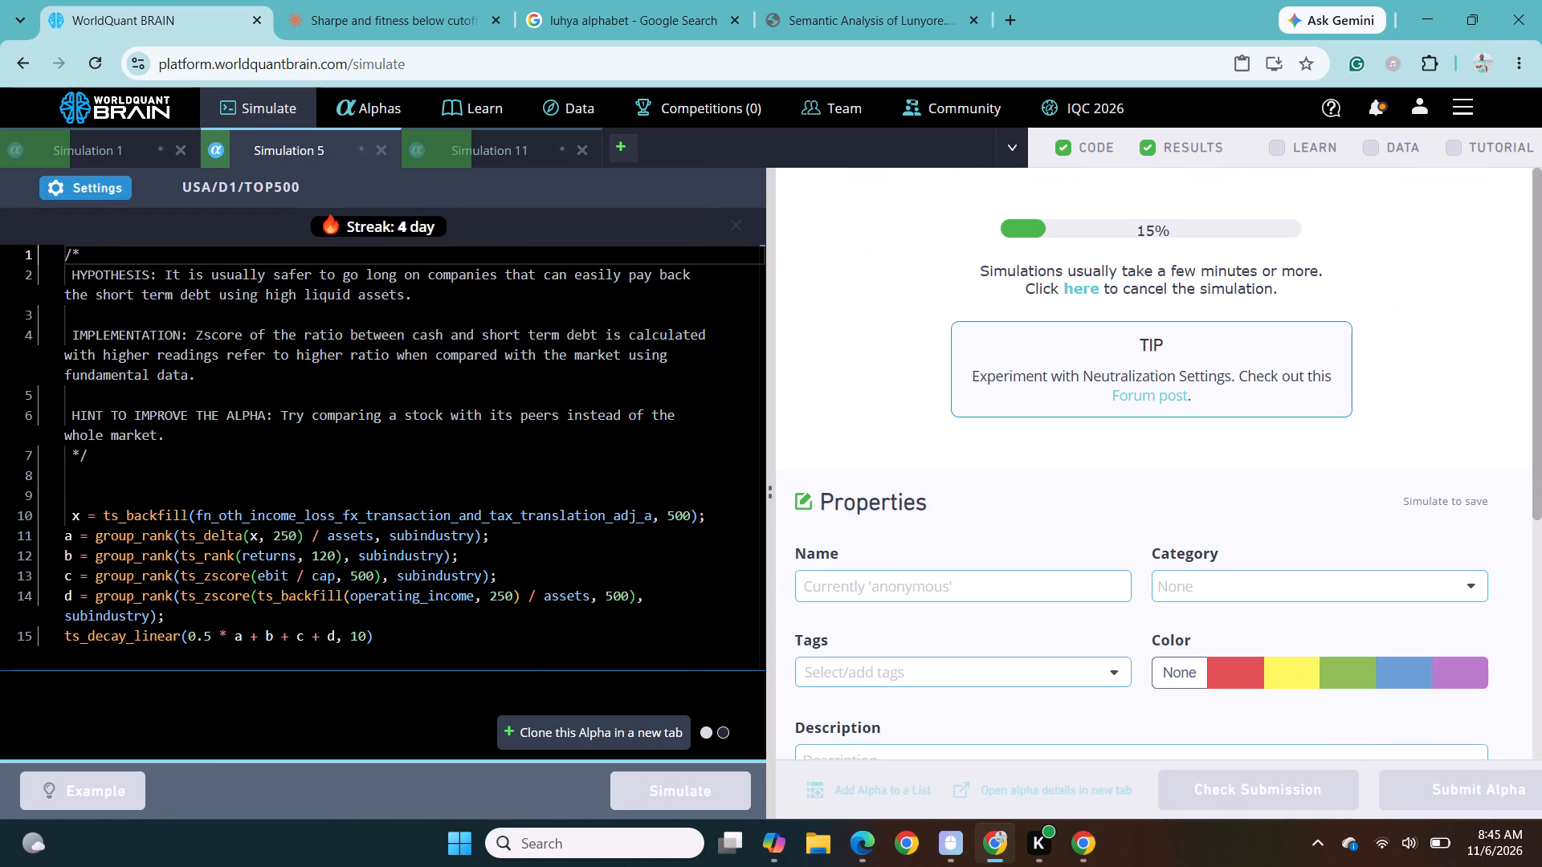
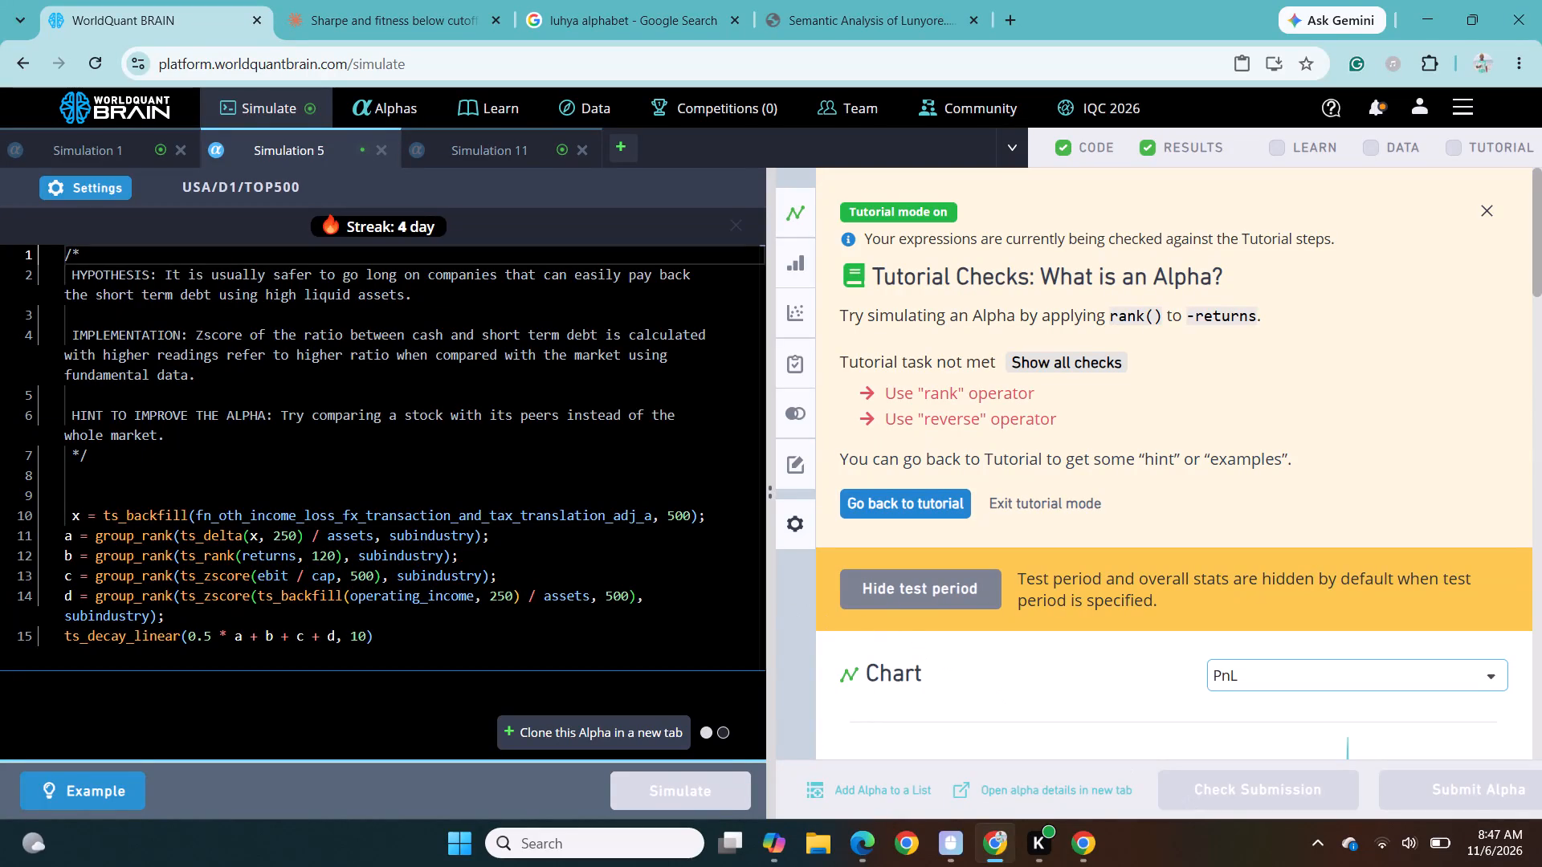
# Review the PnL chart and IS Summary of Simulation 5's new run and expand its failed checks under IS Testing Status.
pyautogui.scroll(-2, 998, 683)
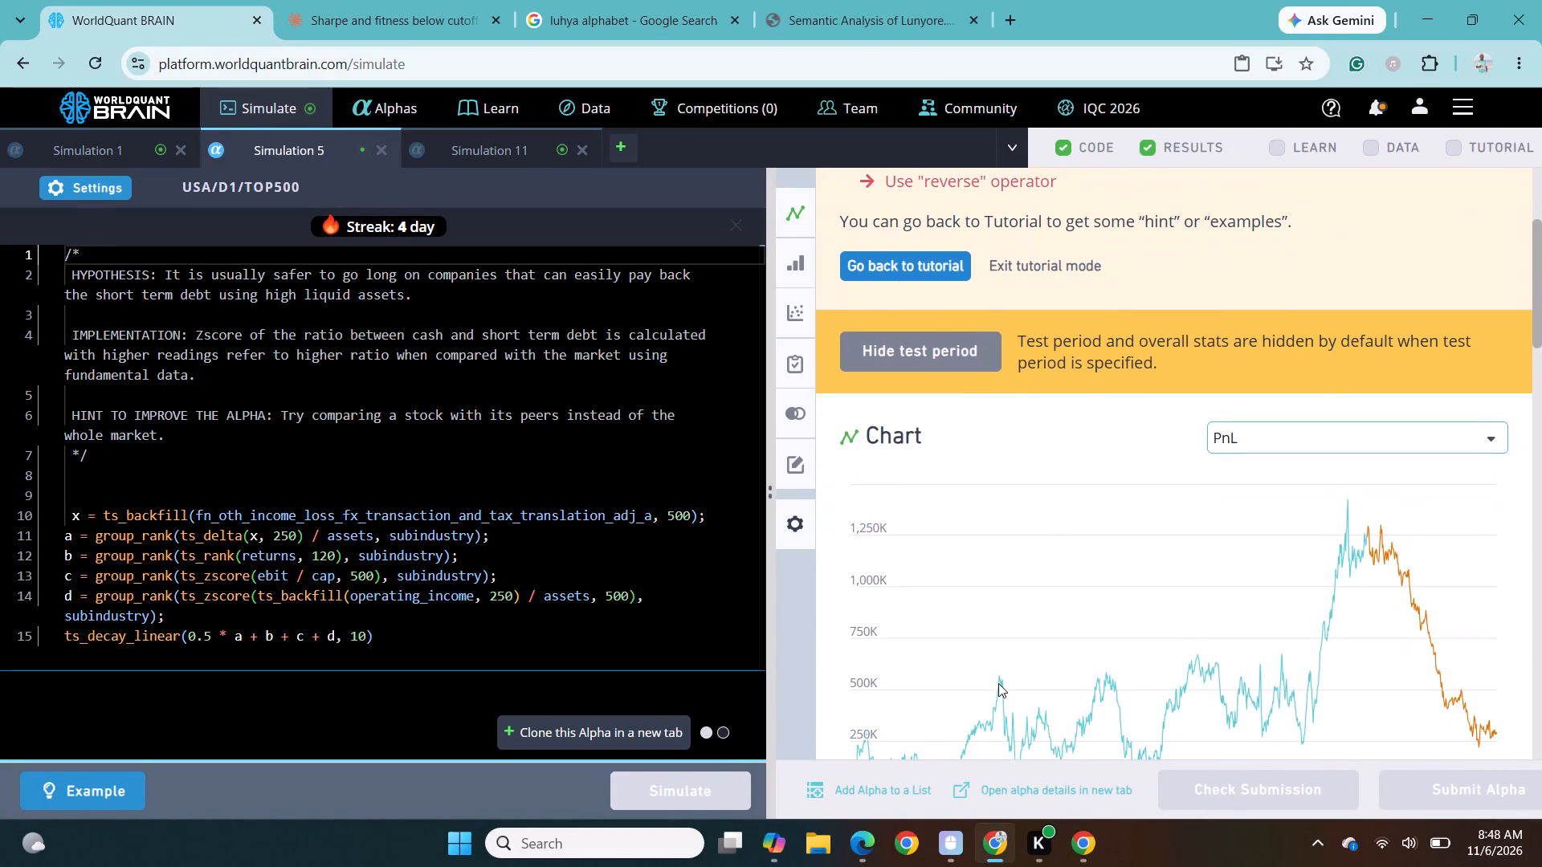
pyautogui.scroll(-4, 998, 683)
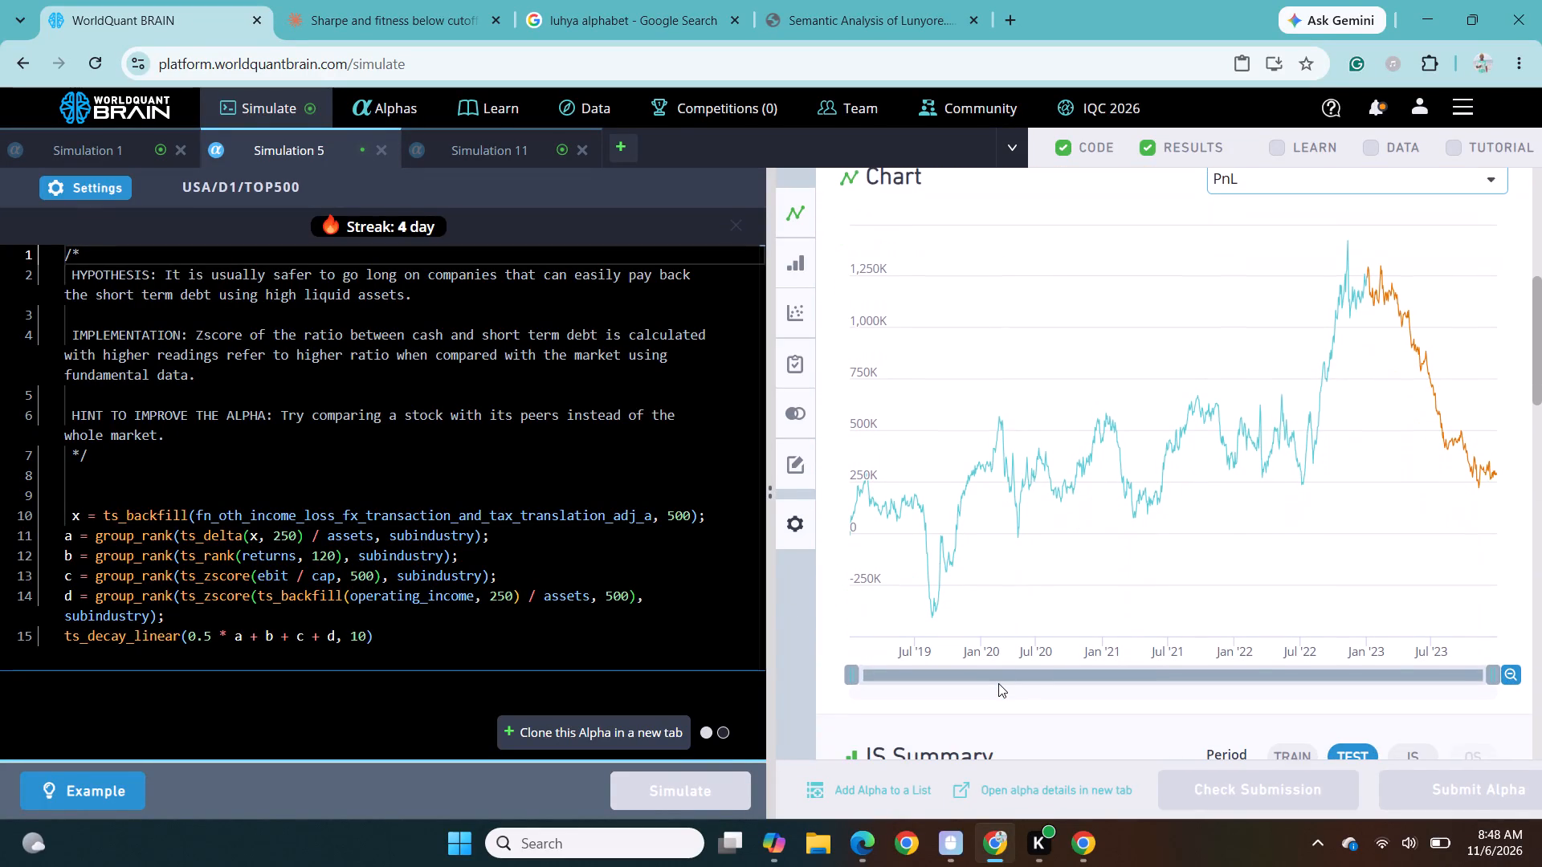
pyautogui.scroll(-3, 998, 683)
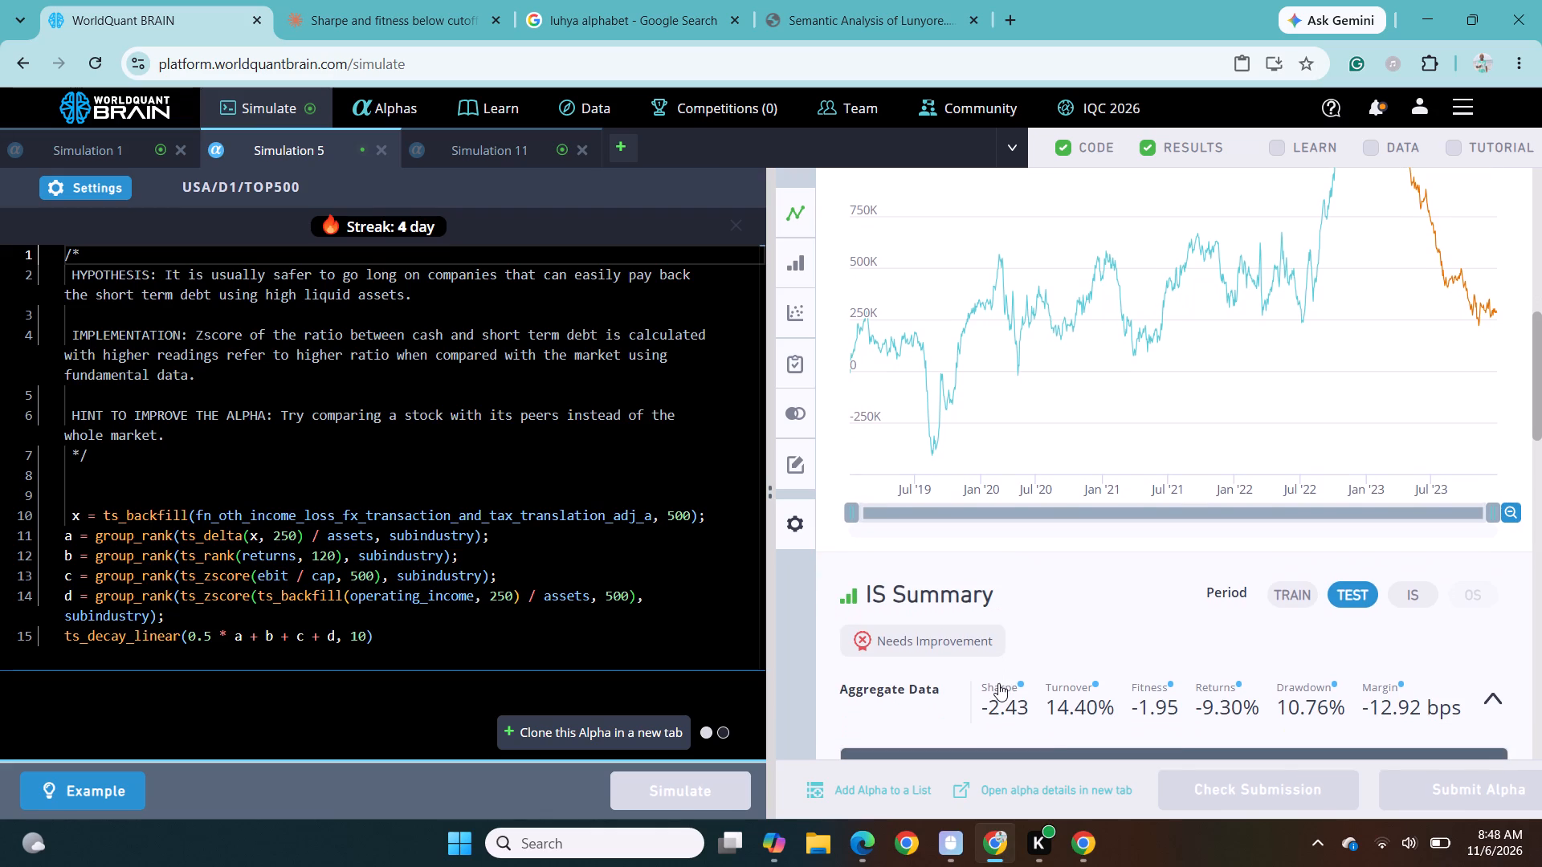
pyautogui.scroll(-3, 998, 683)
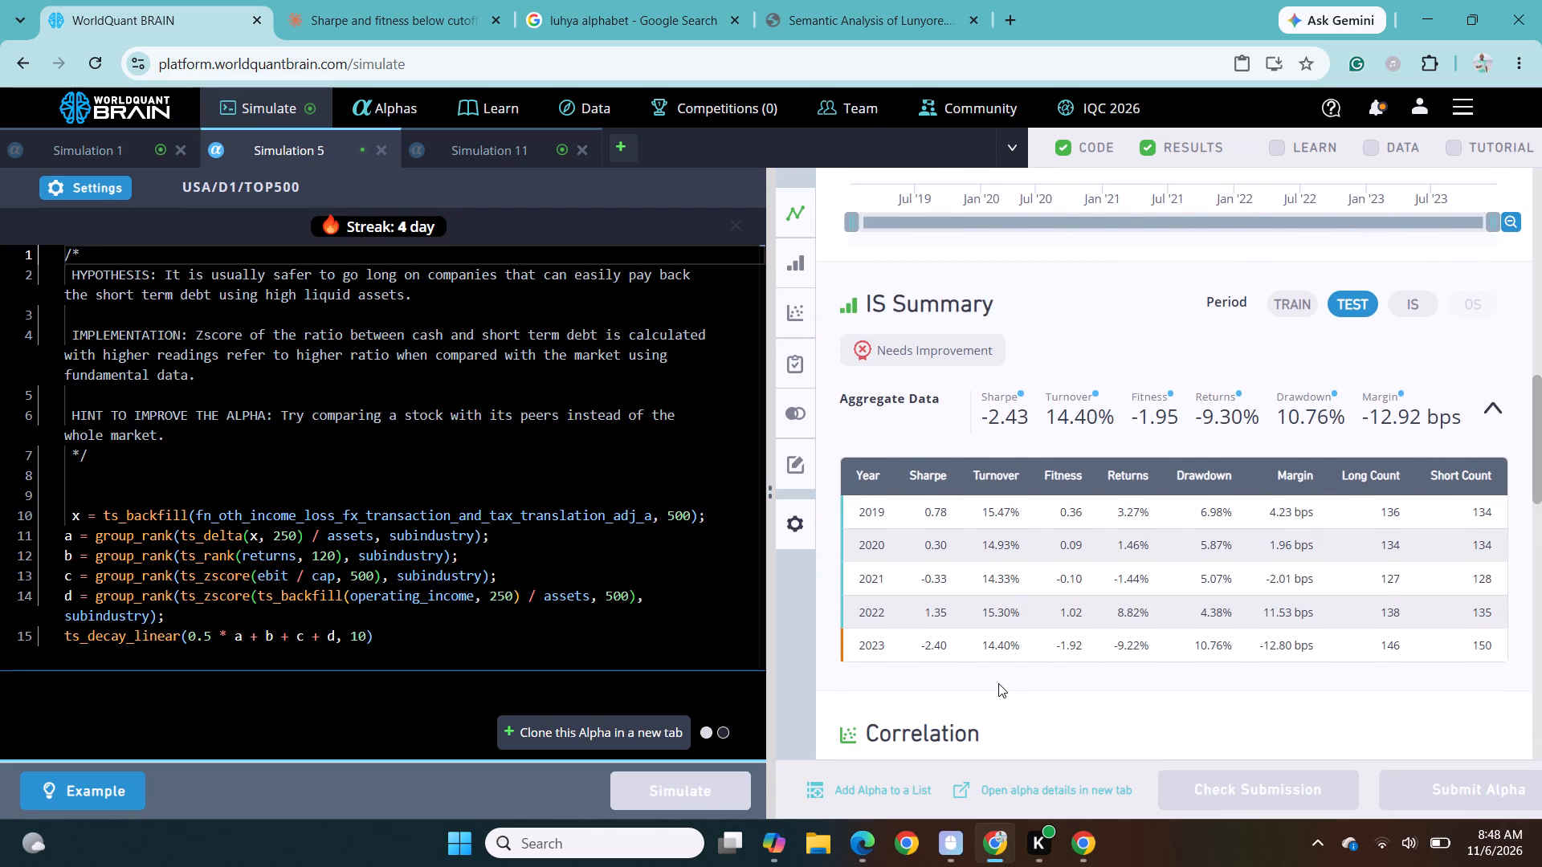
pyautogui.scroll(-3, 998, 683)
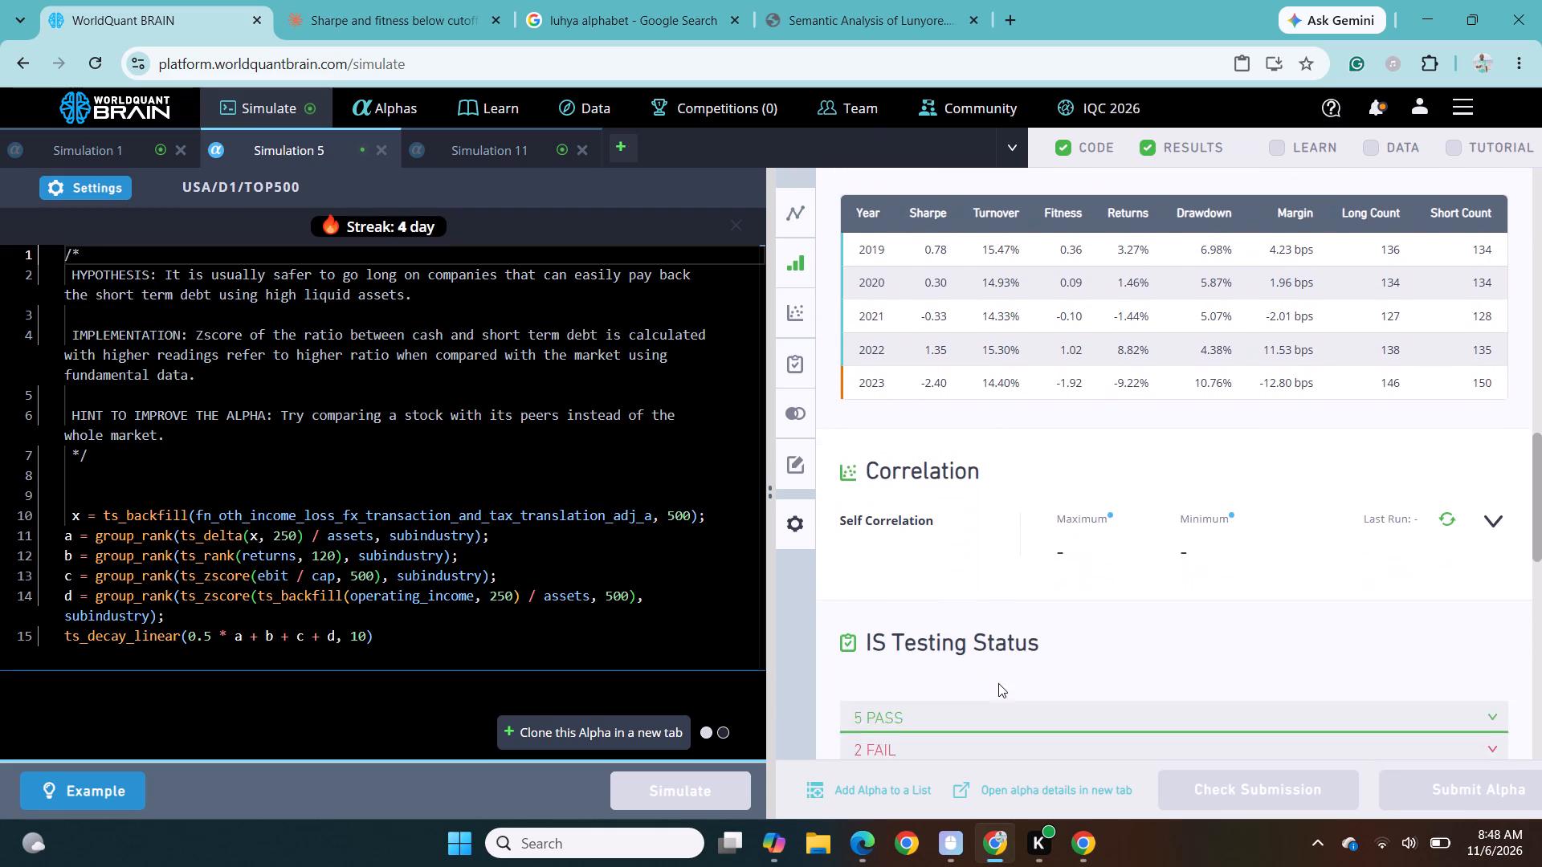
pyautogui.scroll(-1, 998, 683)
pyautogui.click(1020, 734)
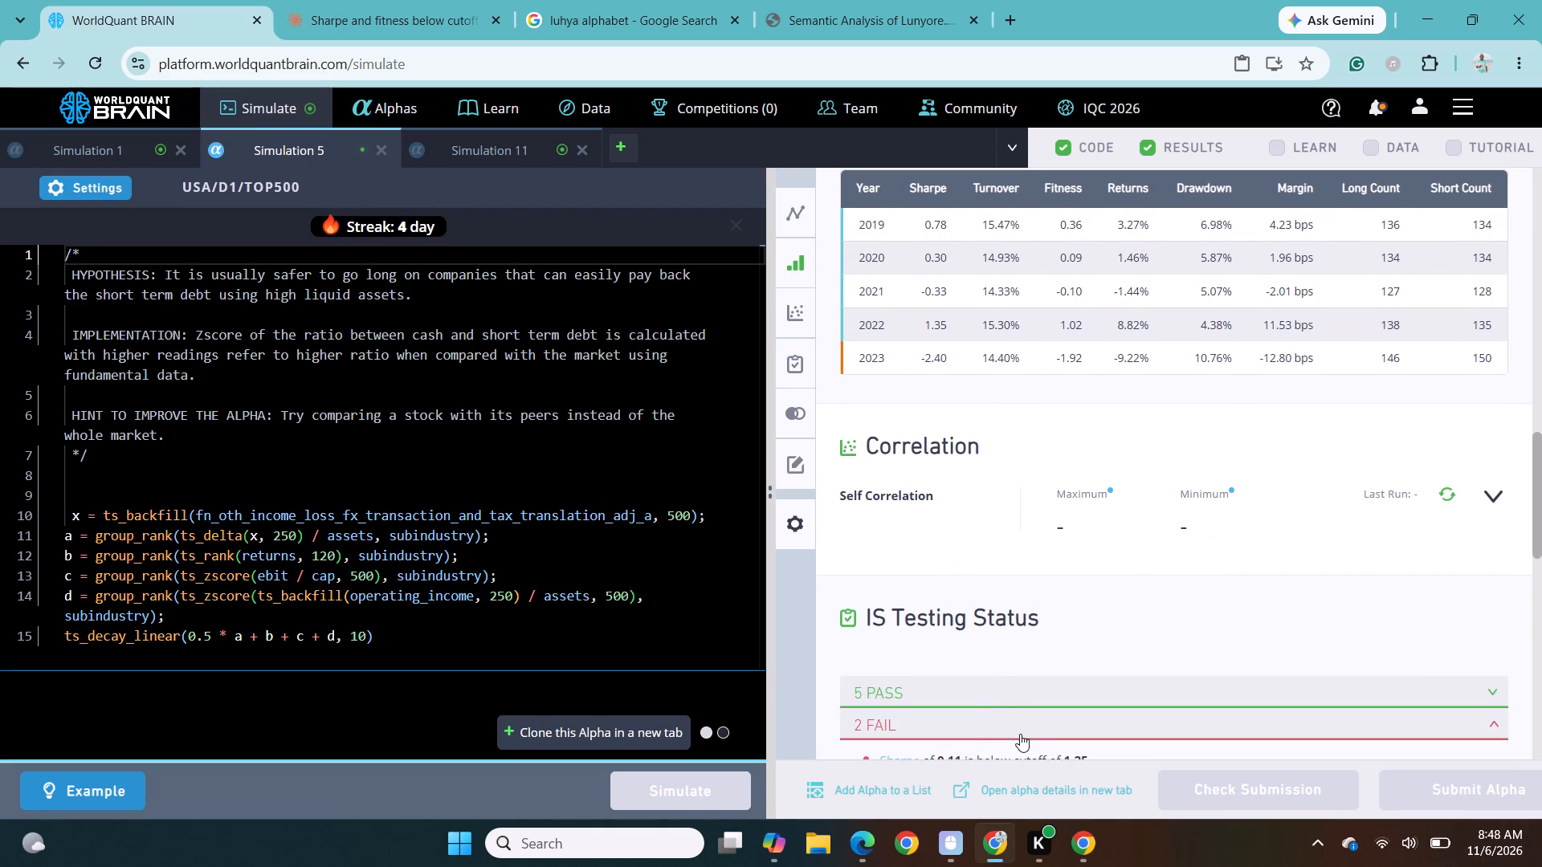
pyautogui.scroll(-1, 1020, 734)
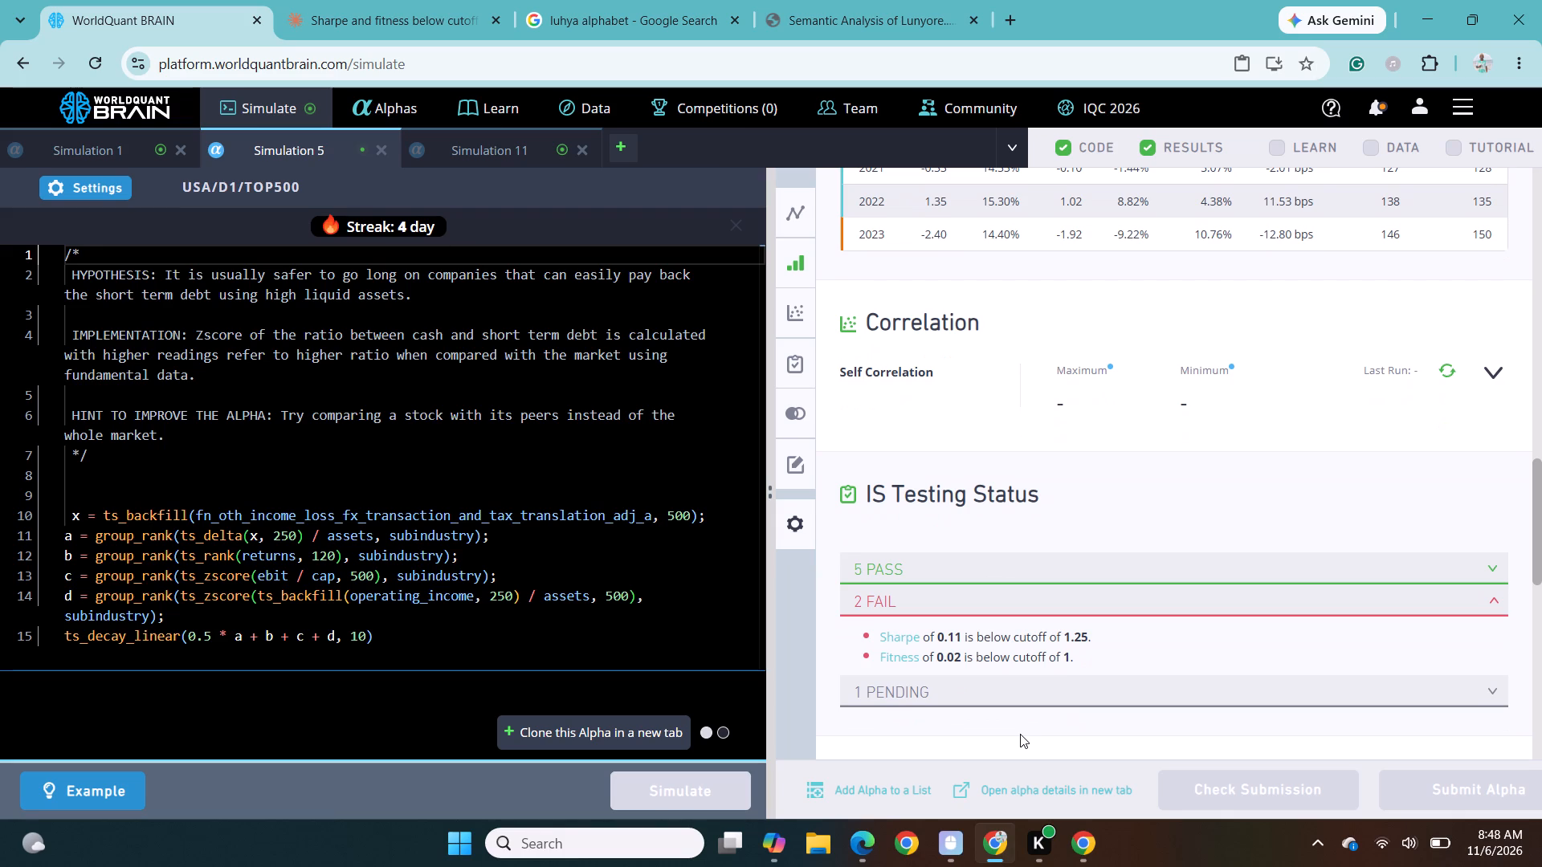
pyautogui.scroll(2, 381, 488)
# Set Simulation 5's neutralization to None and universe to TOP200, apply the changes and run the simulation.
pyautogui.click(104, 193)
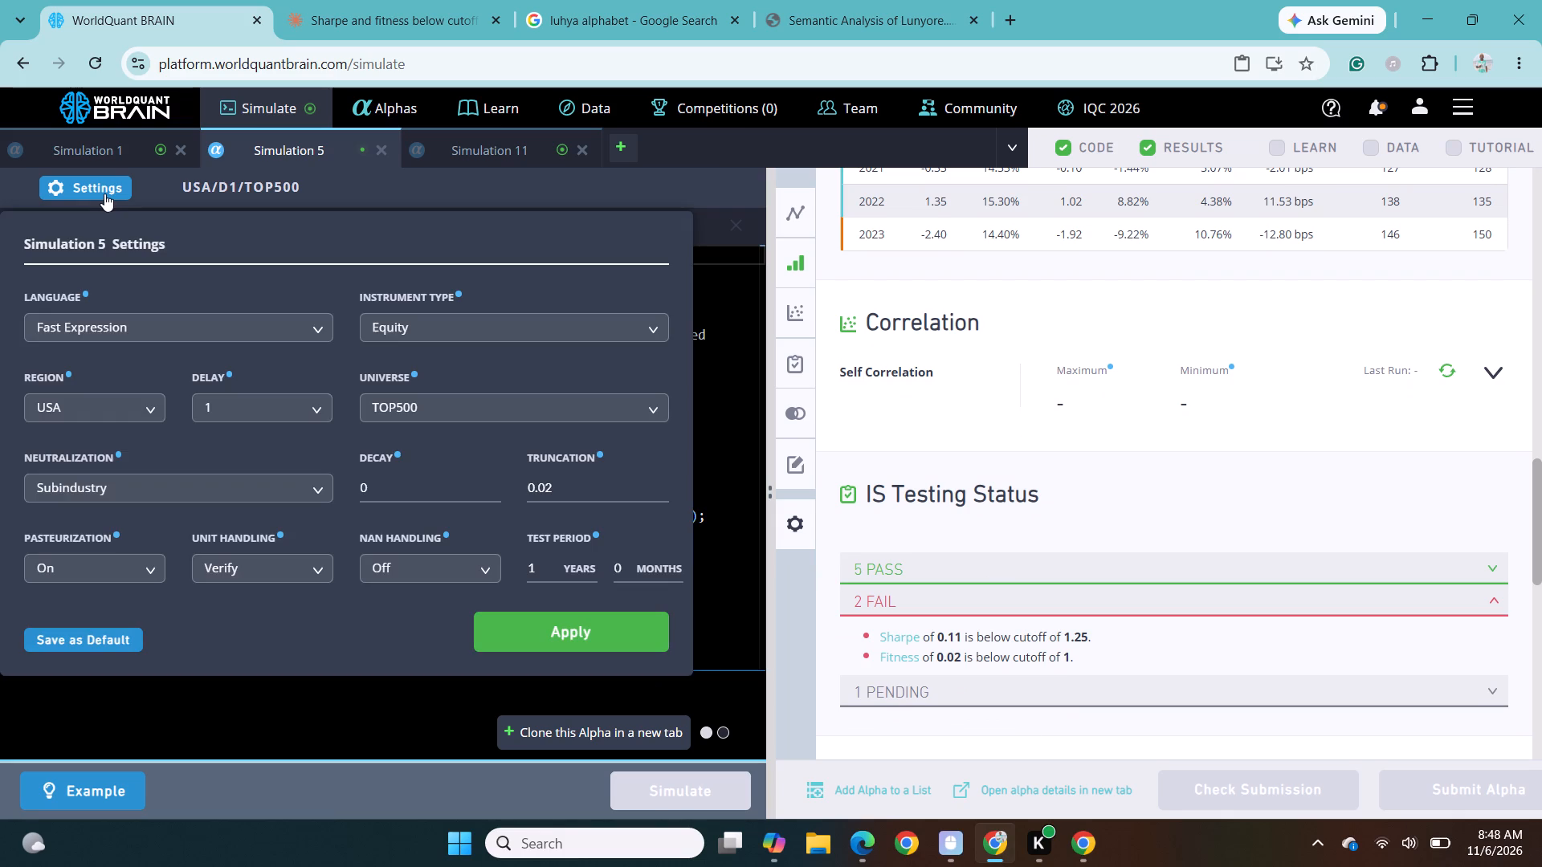
pyautogui.click(316, 489)
pyautogui.click(172, 524)
pyautogui.click(652, 401)
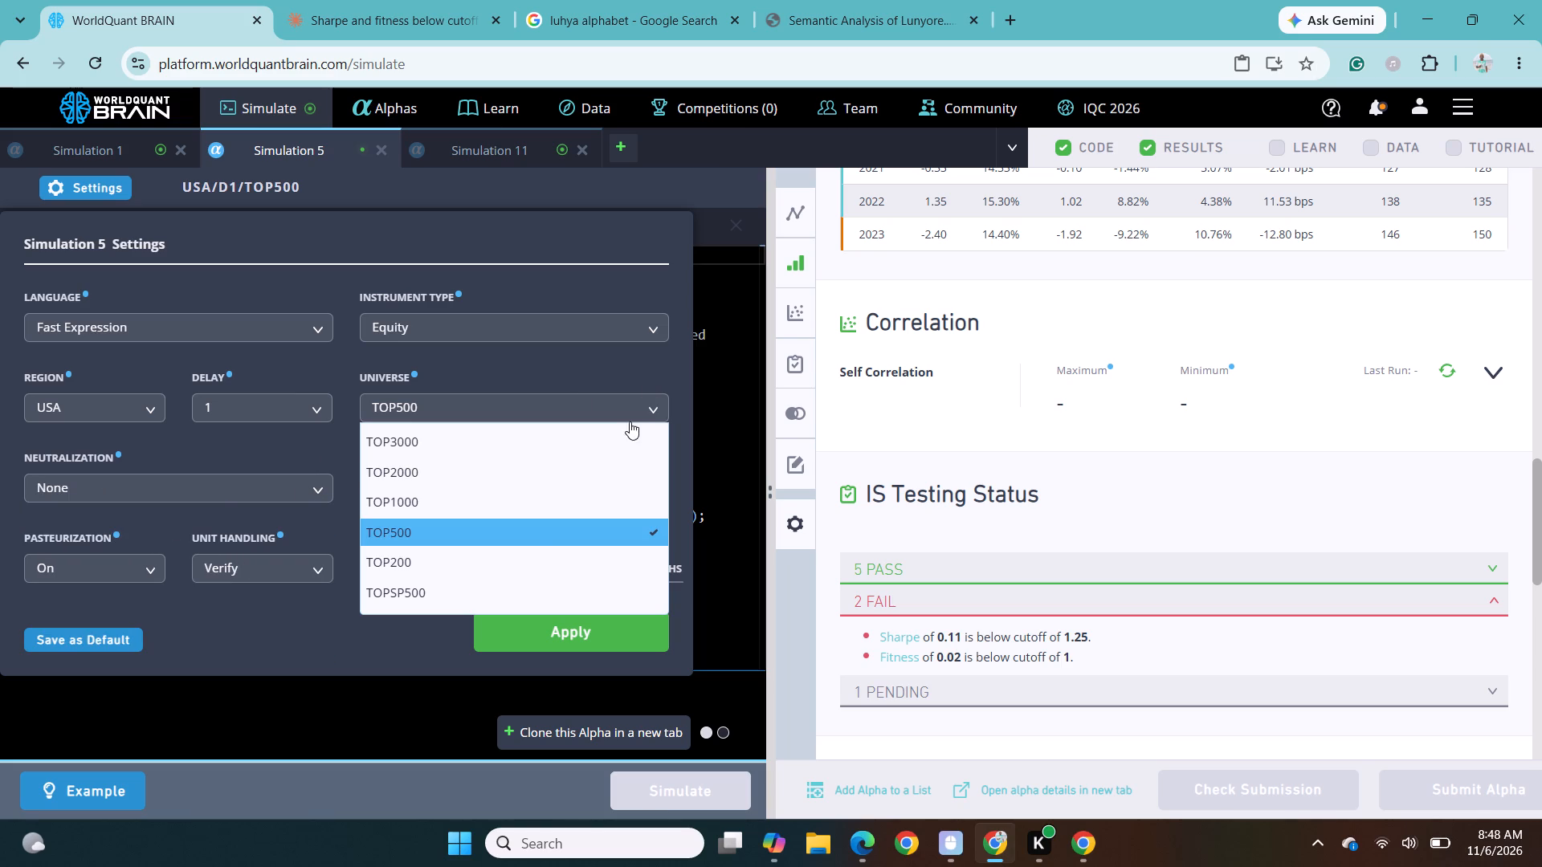
pyautogui.click(500, 564)
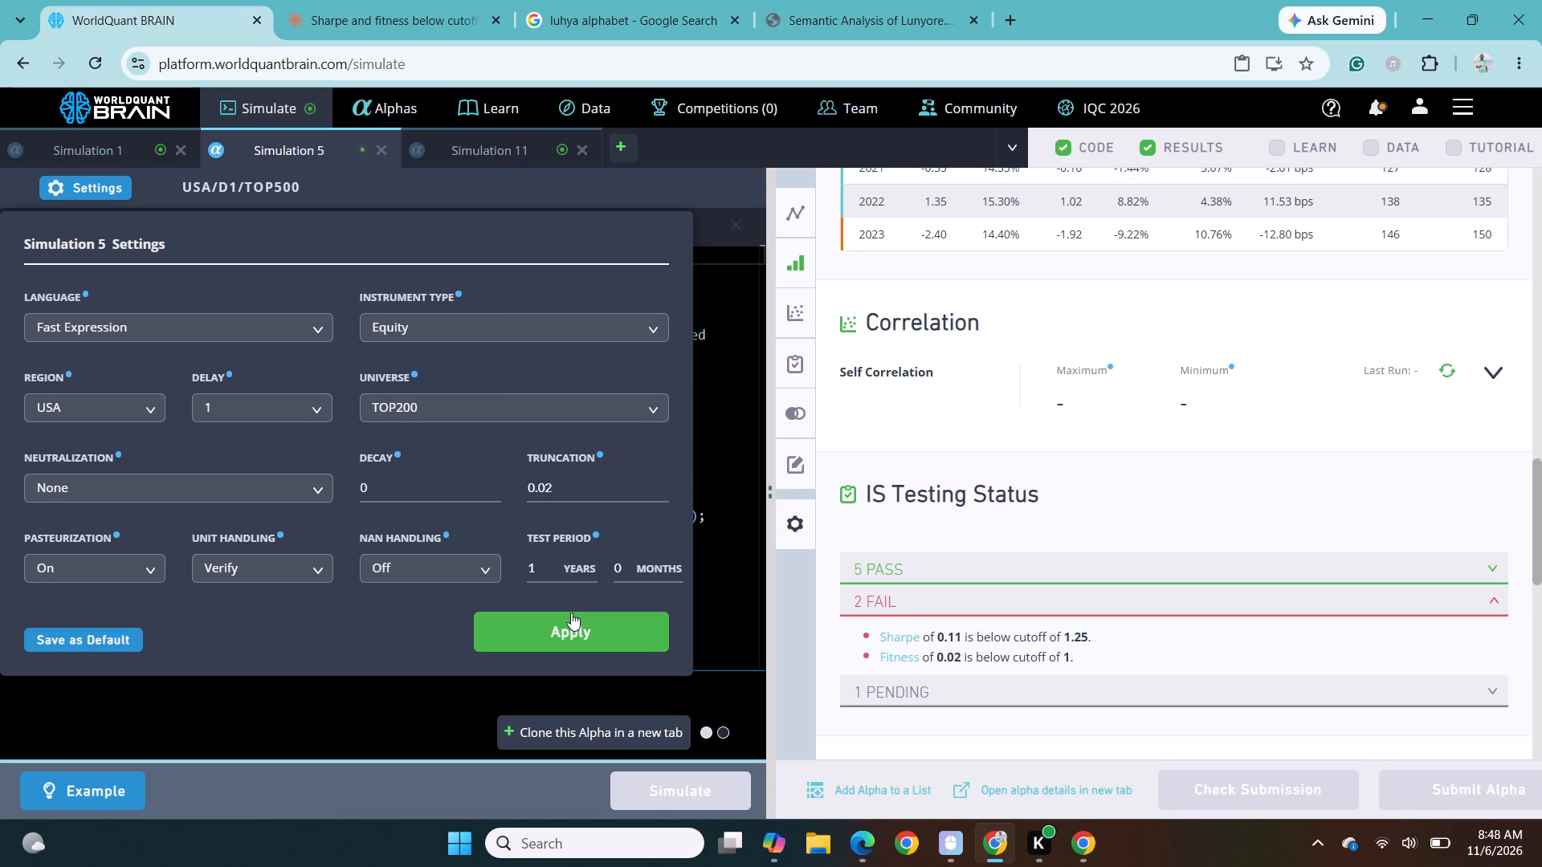
pyautogui.click(577, 622)
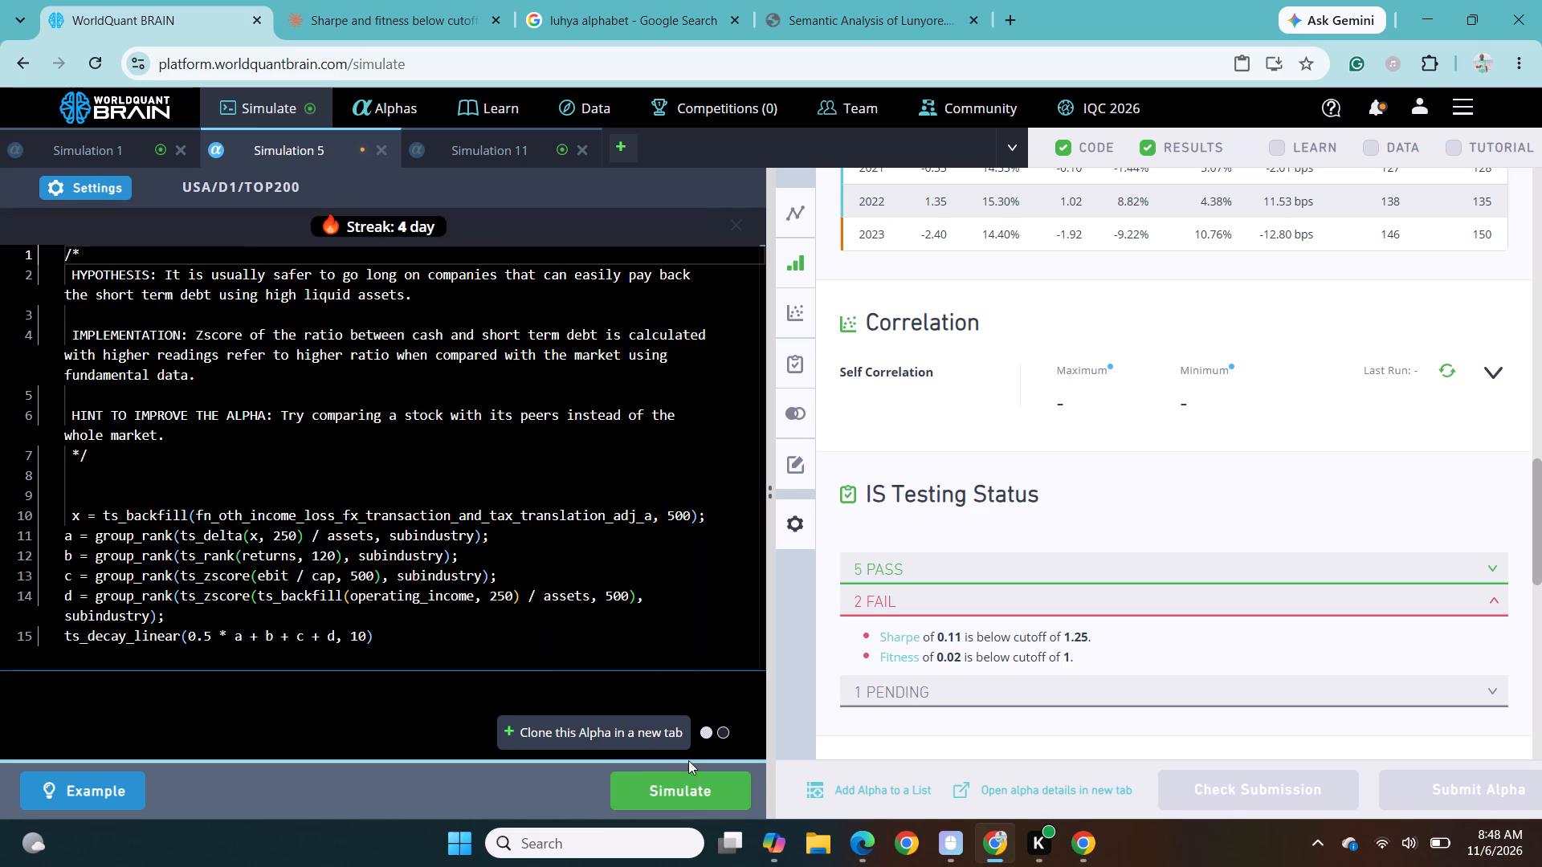
pyautogui.click(673, 792)
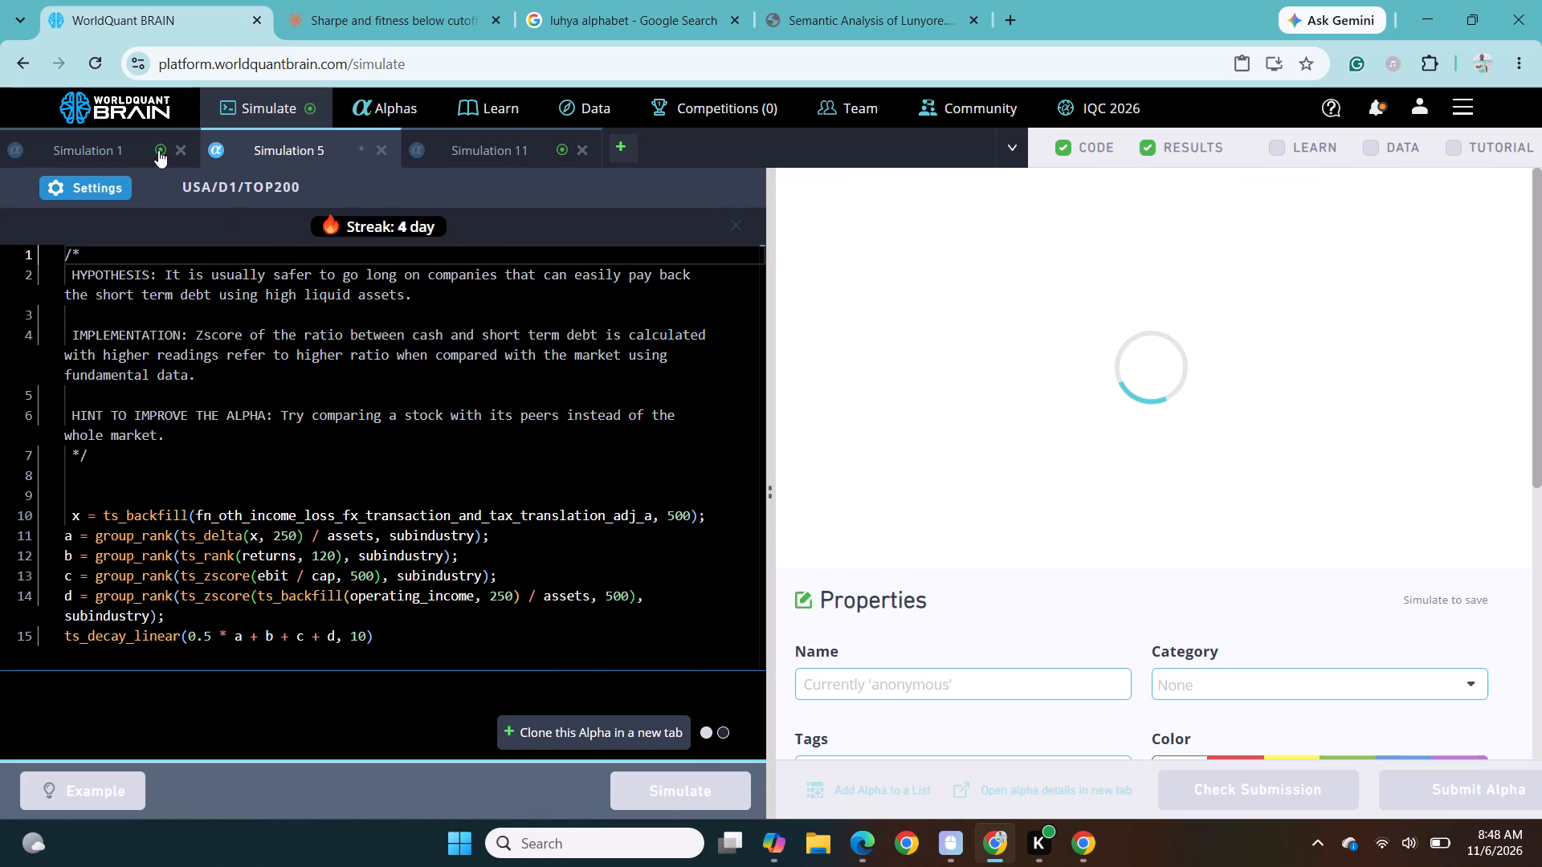
# Switch to the re-run Simulation 11, show its test period and expand its failed checks under IS Testing Status.
pyautogui.click(479, 150)
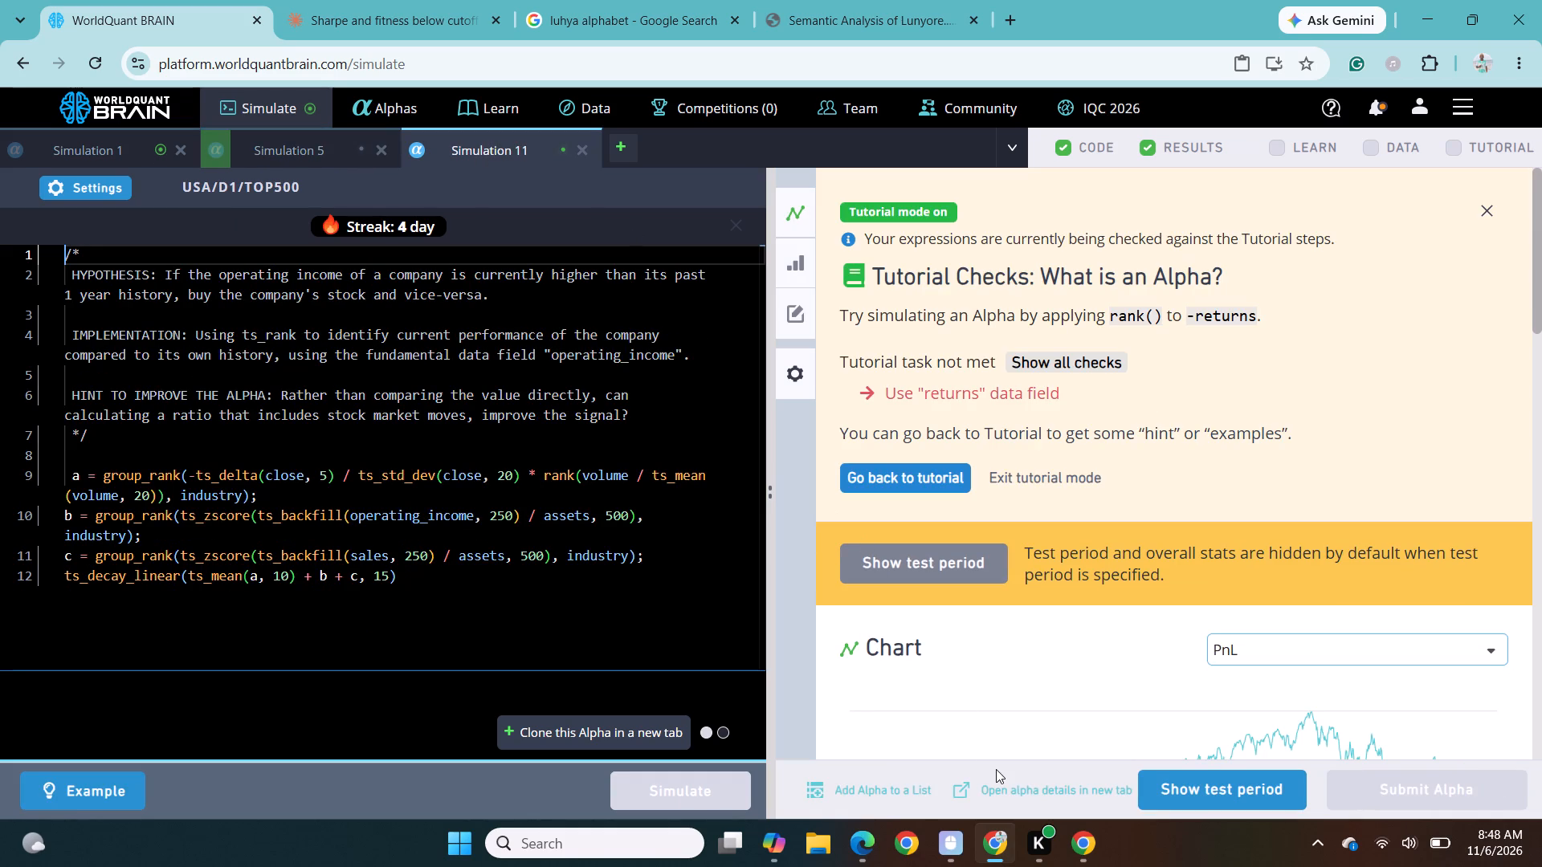
pyautogui.click(1193, 783)
pyautogui.scroll(-2, 1083, 642)
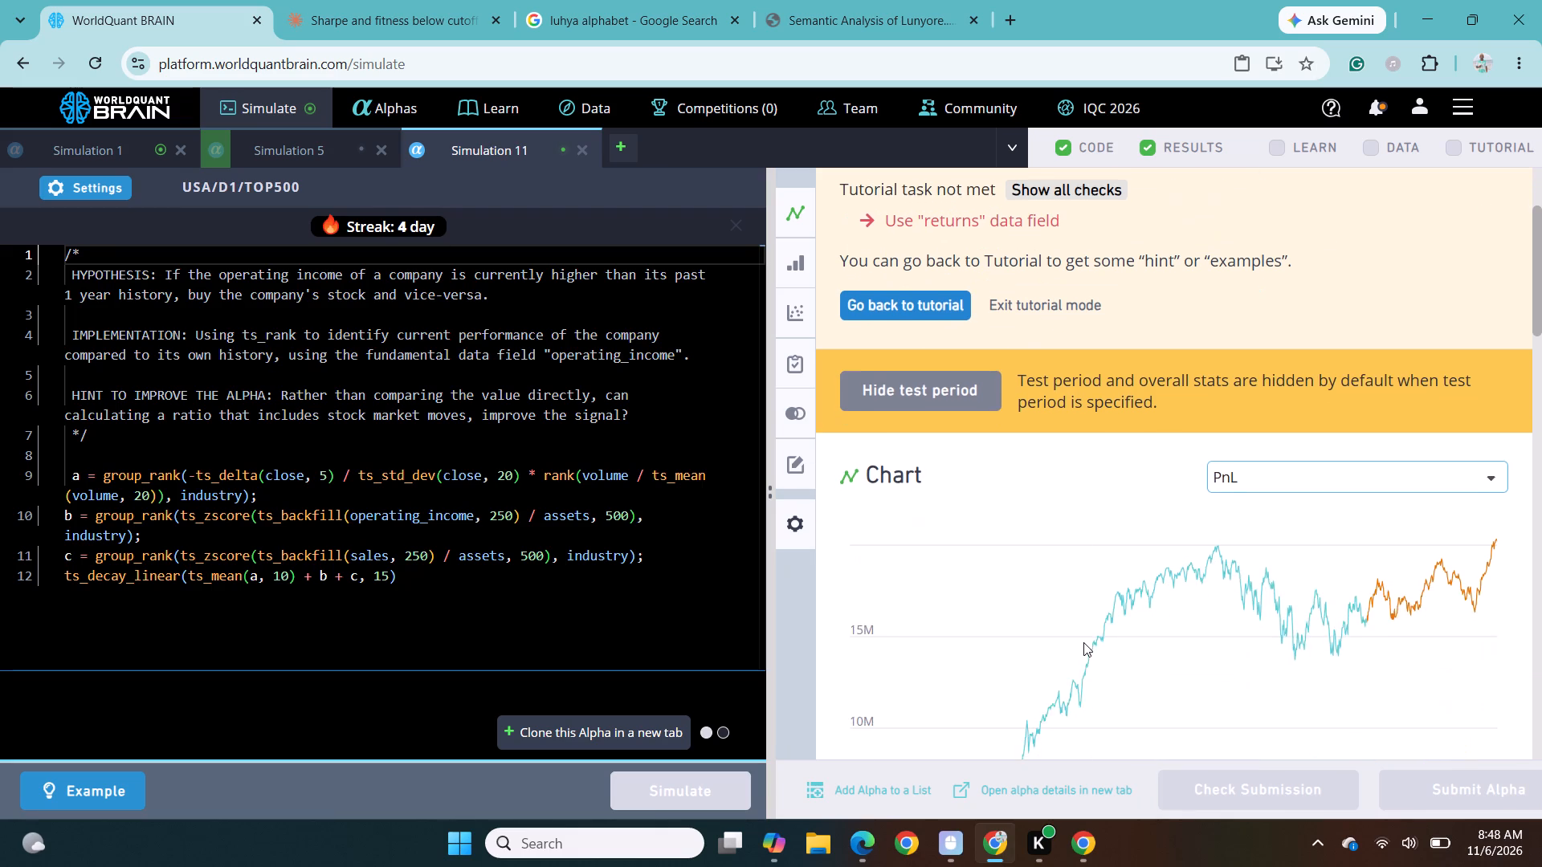
pyautogui.scroll(-5, 1094, 664)
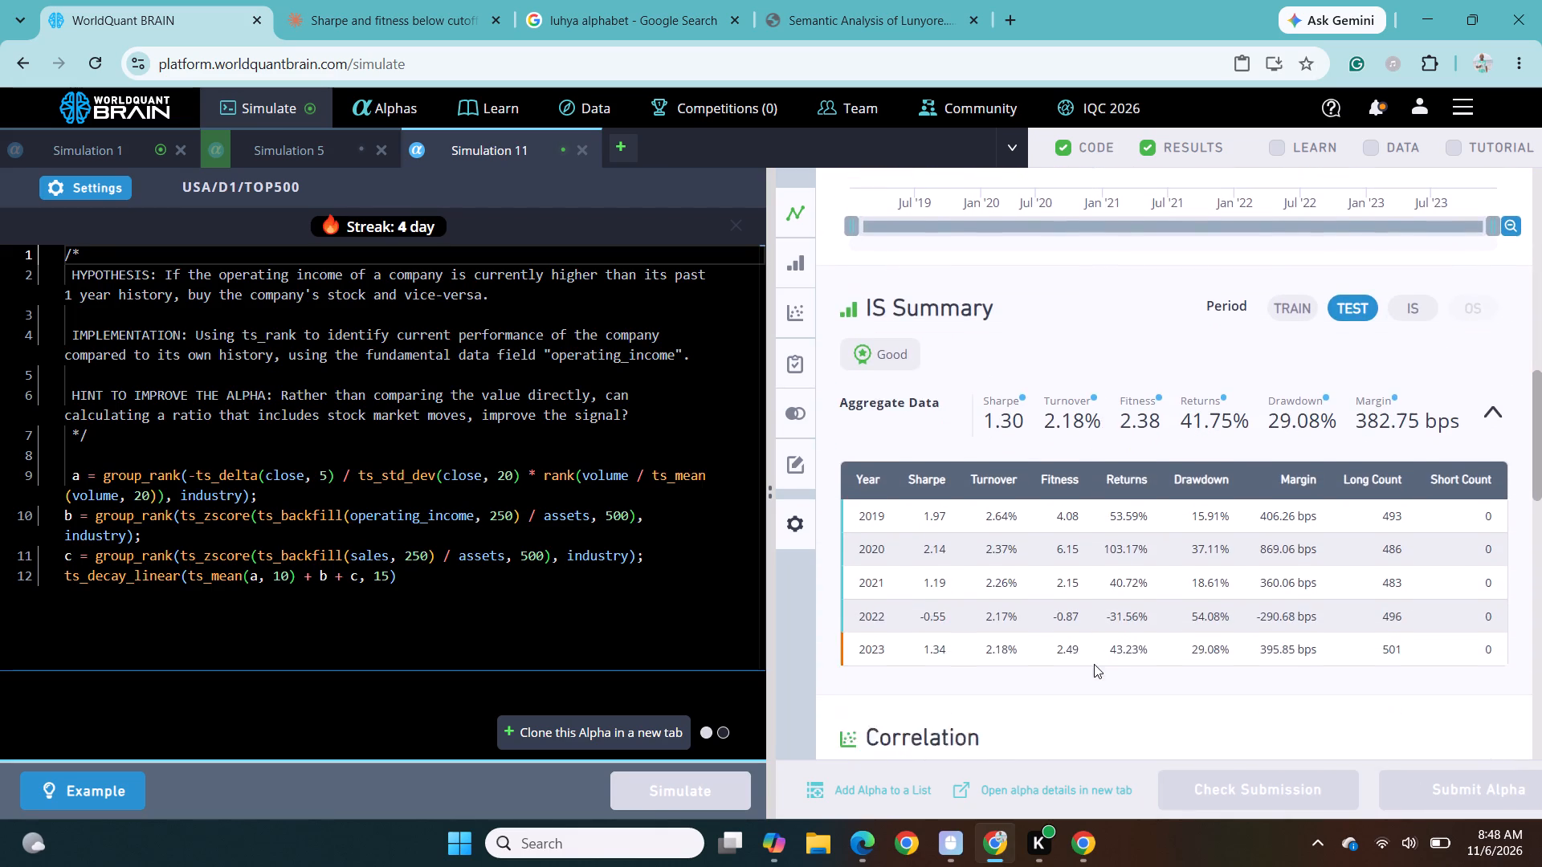
pyautogui.scroll(-4, 1094, 664)
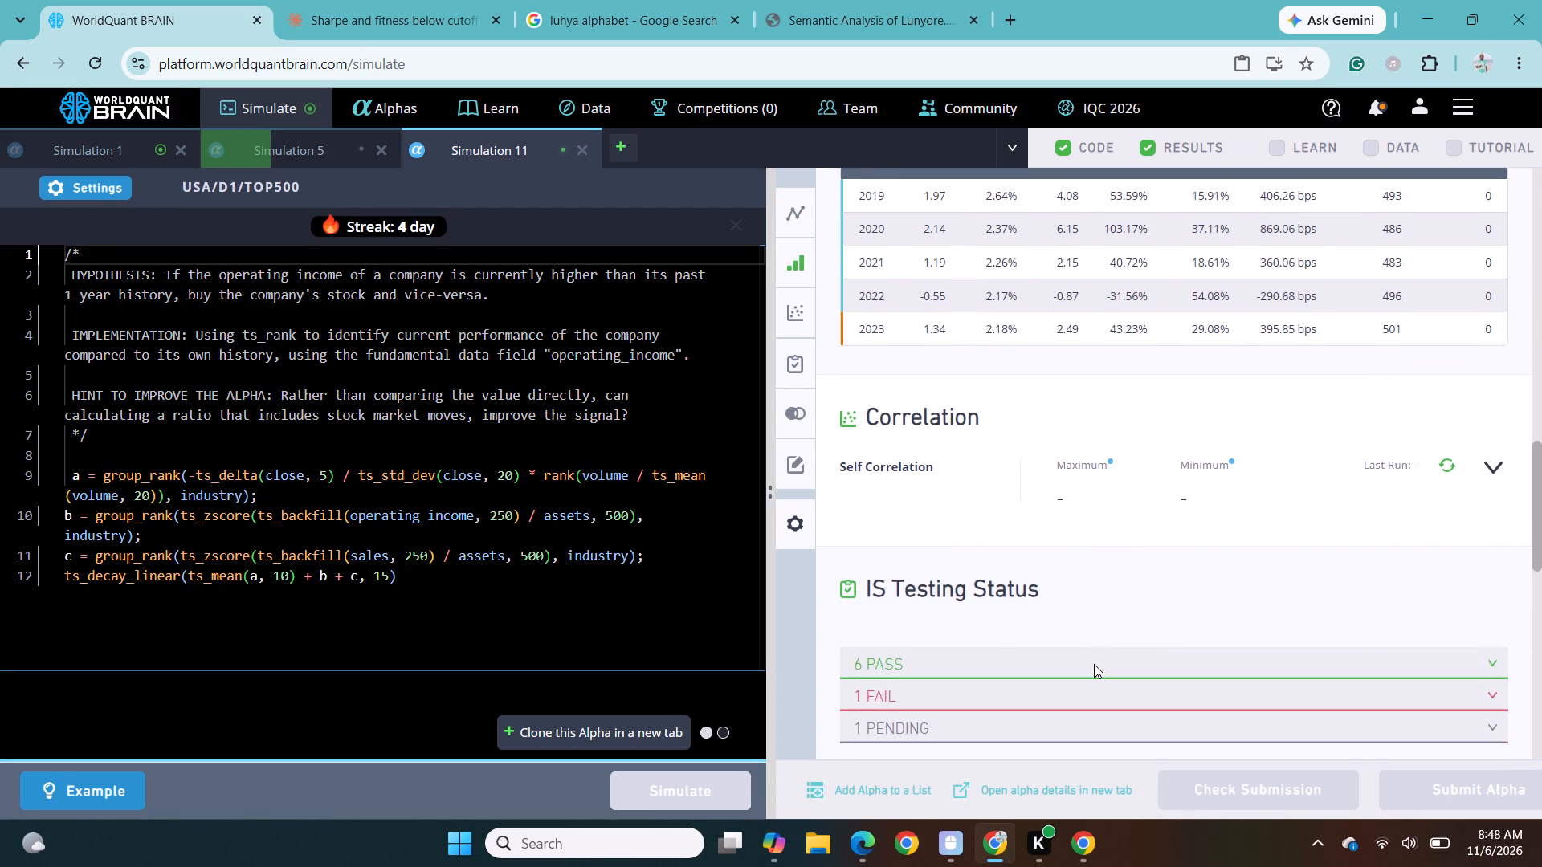
pyautogui.scroll(-1, 1094, 664)
pyautogui.click(1088, 682)
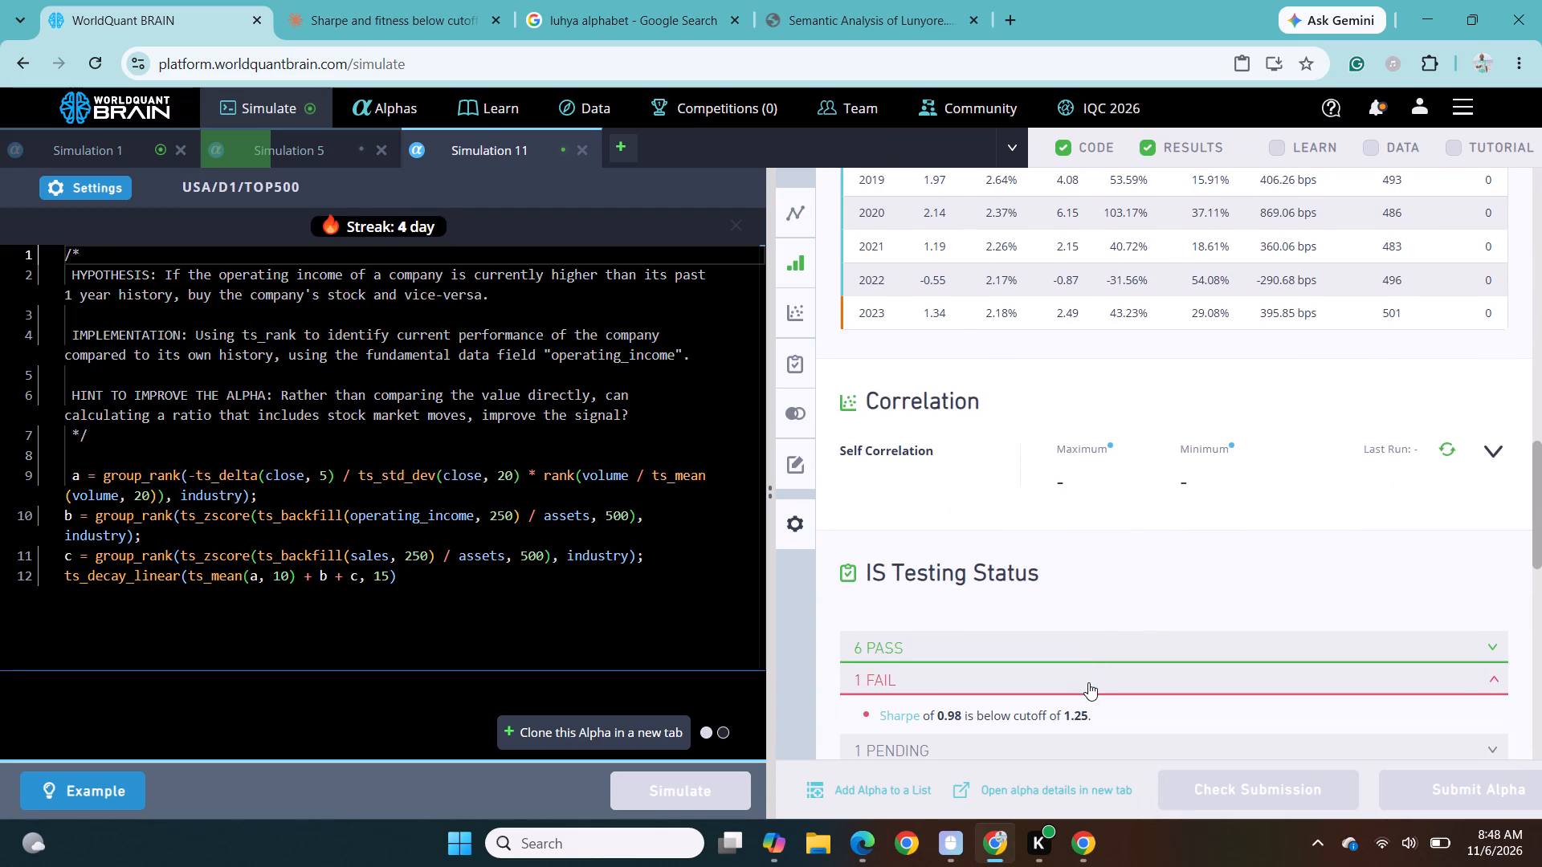
pyautogui.scroll(-1, 1088, 682)
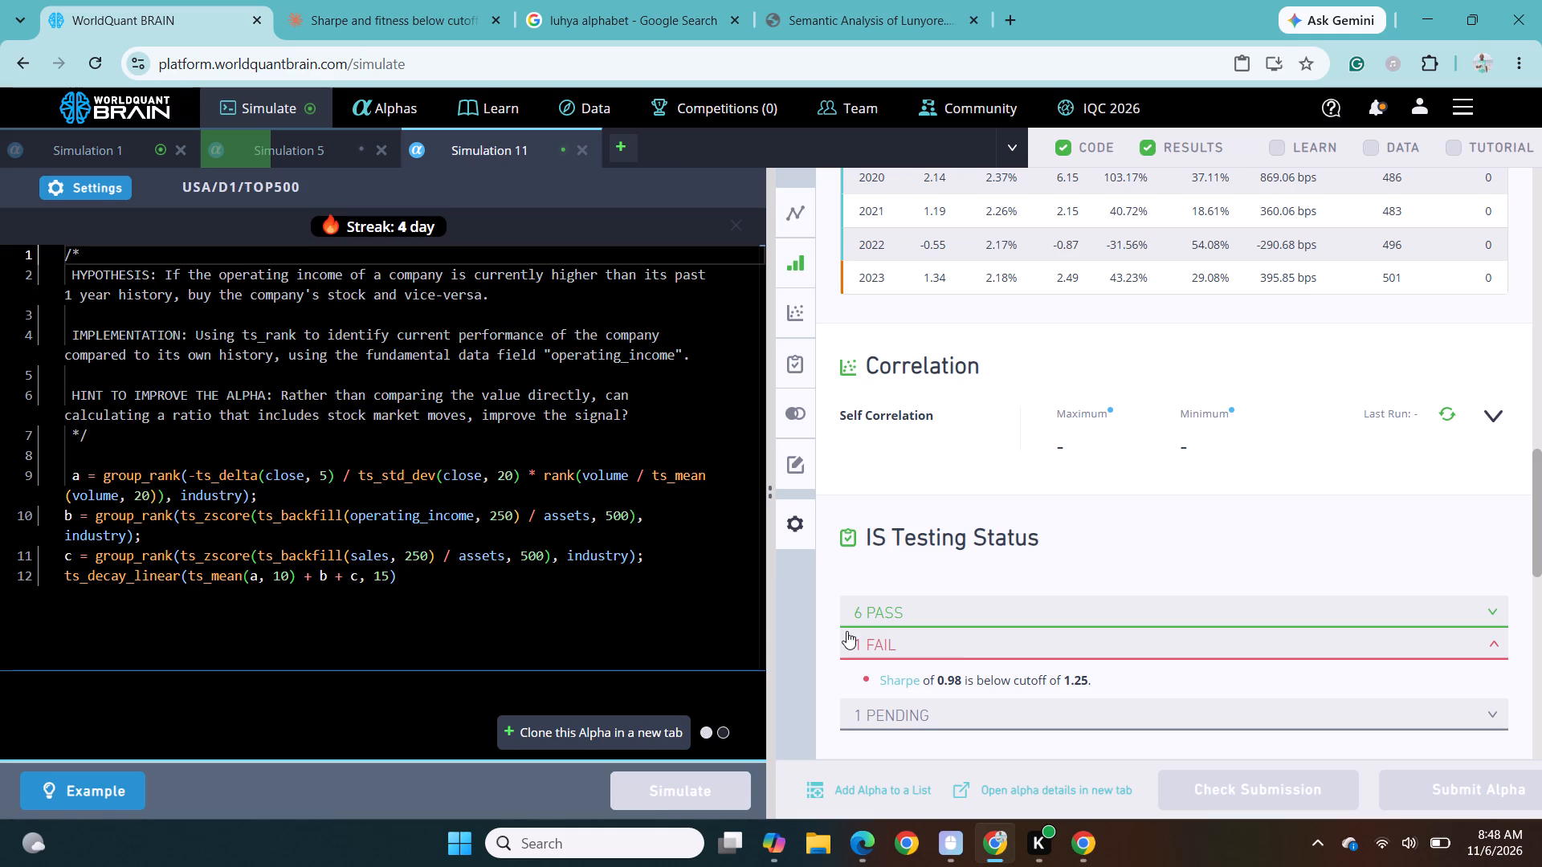
# Set the universe of Simulation 11 to TOP200, apply the change and run the simulation.
pyautogui.click(93, 185)
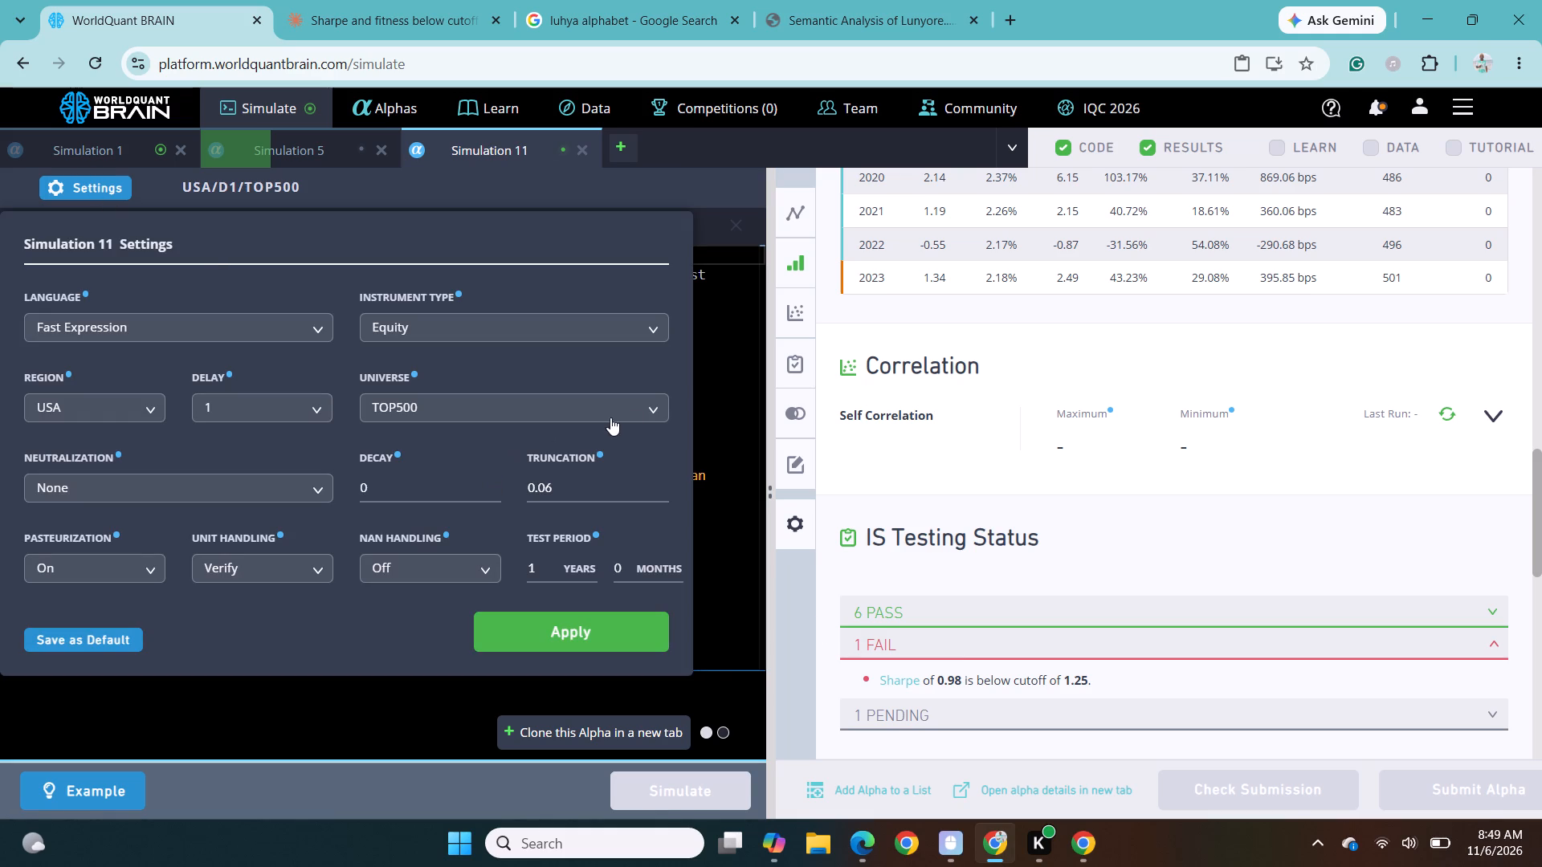
pyautogui.click(654, 407)
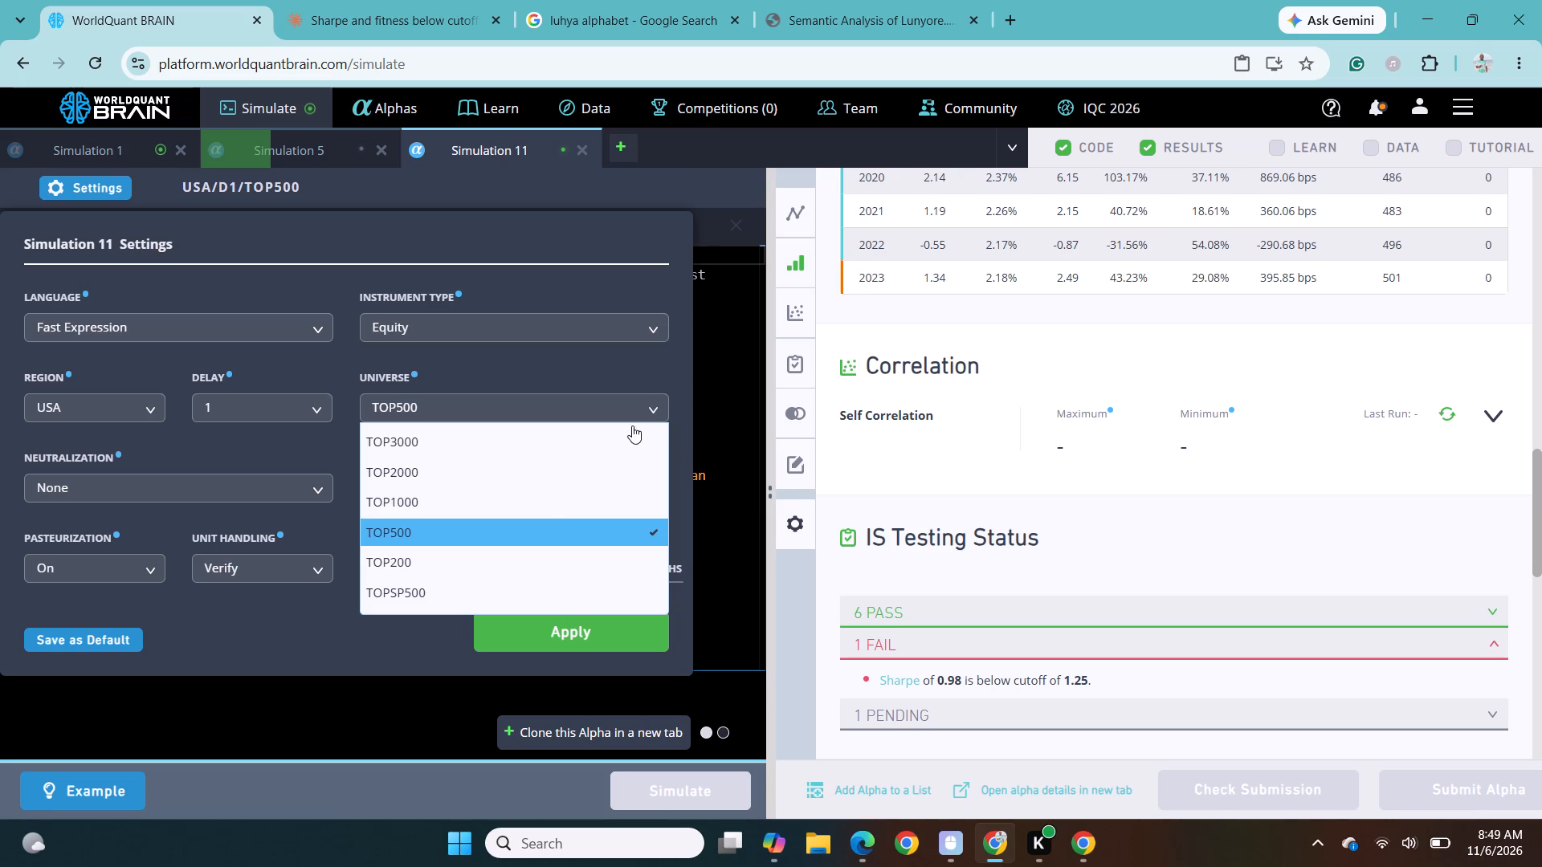
pyautogui.click(478, 567)
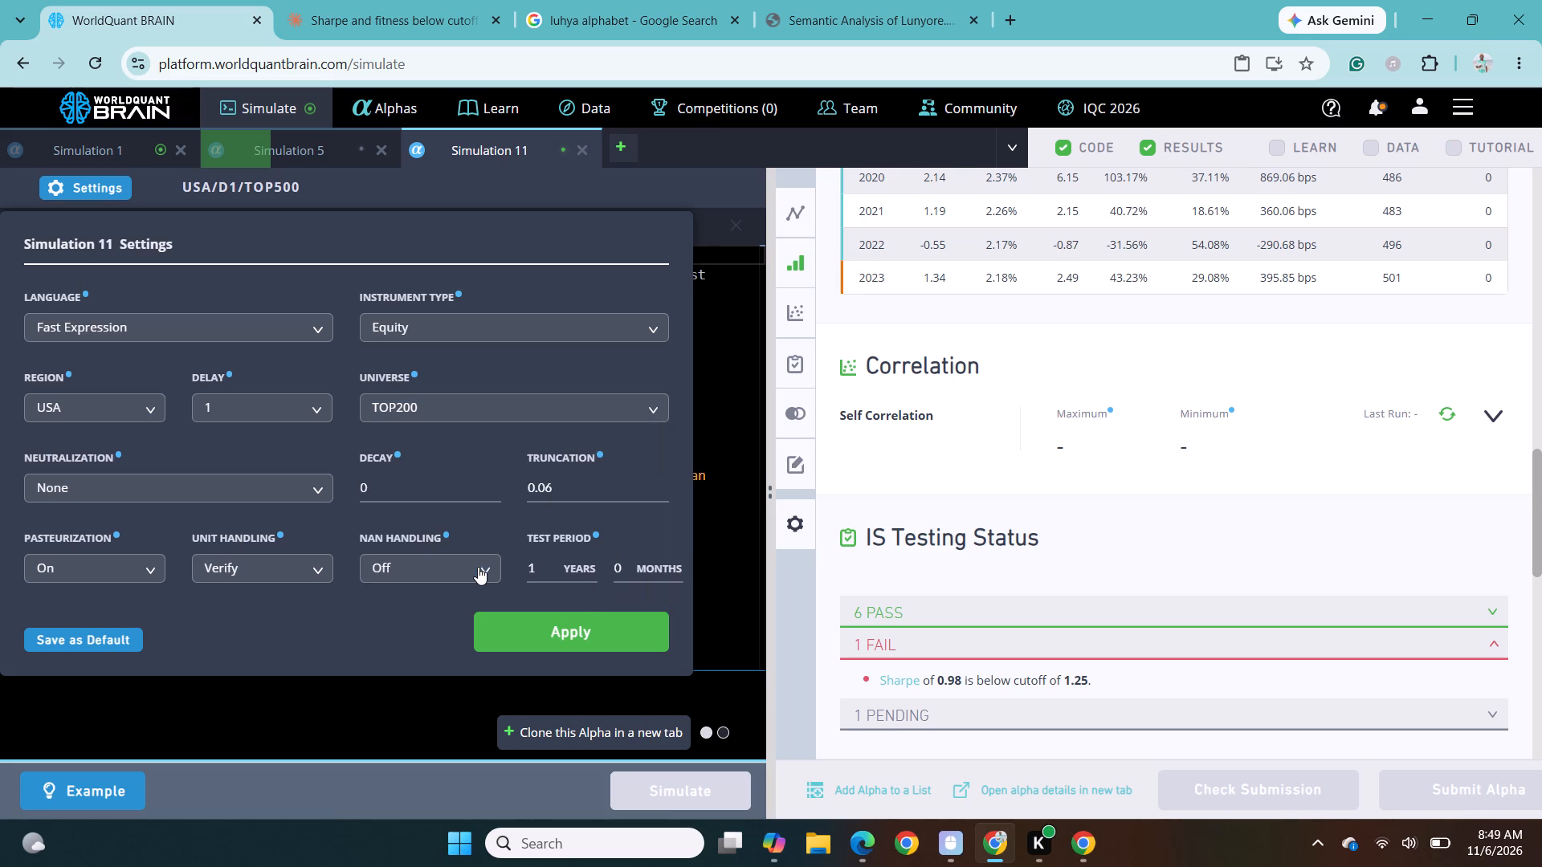
pyautogui.click(577, 634)
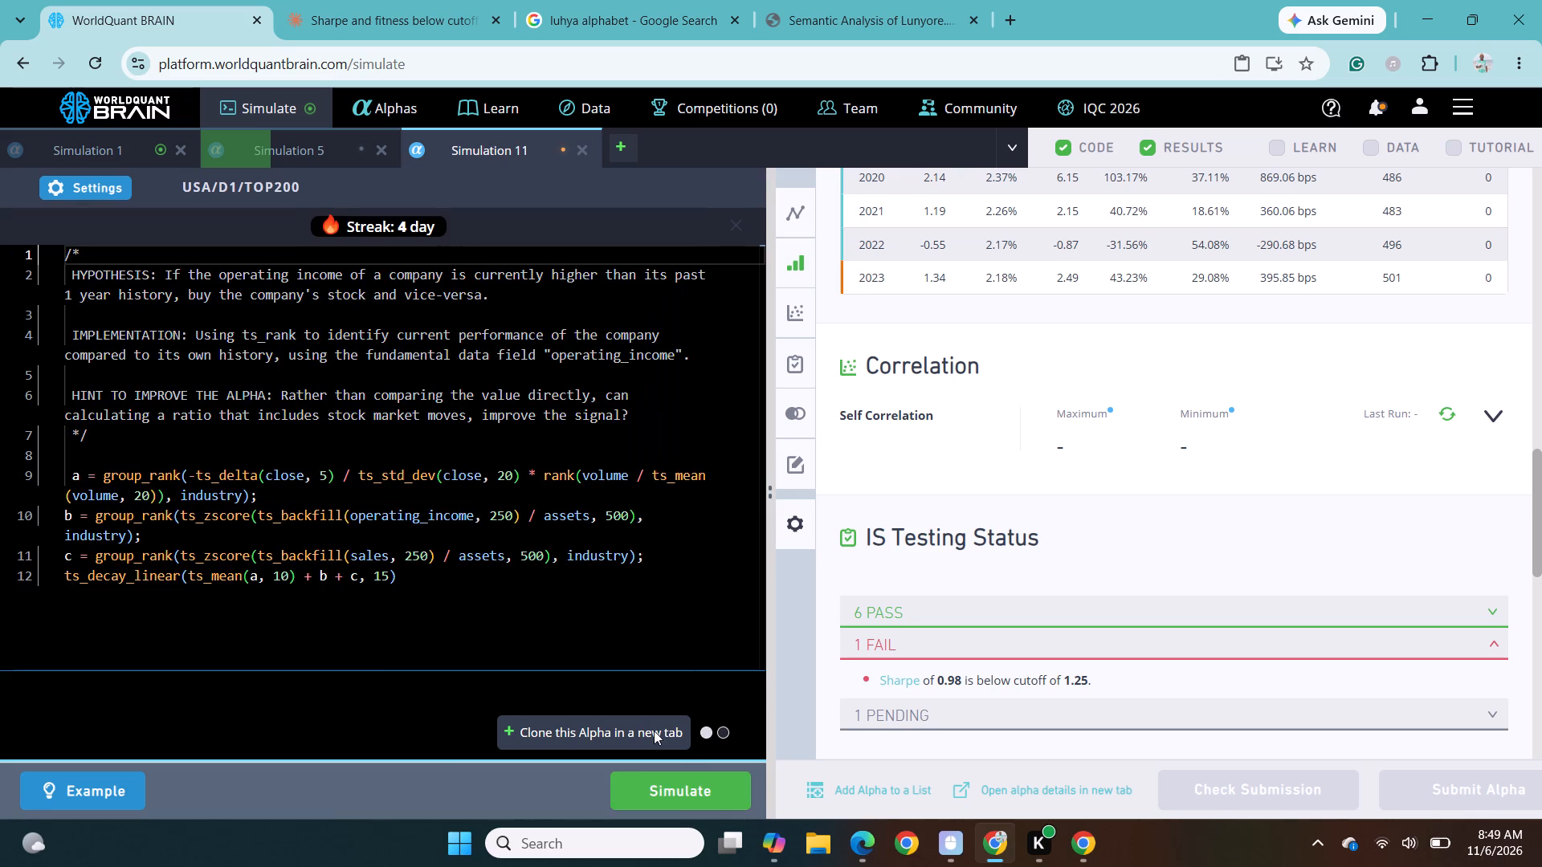
pyautogui.click(679, 805)
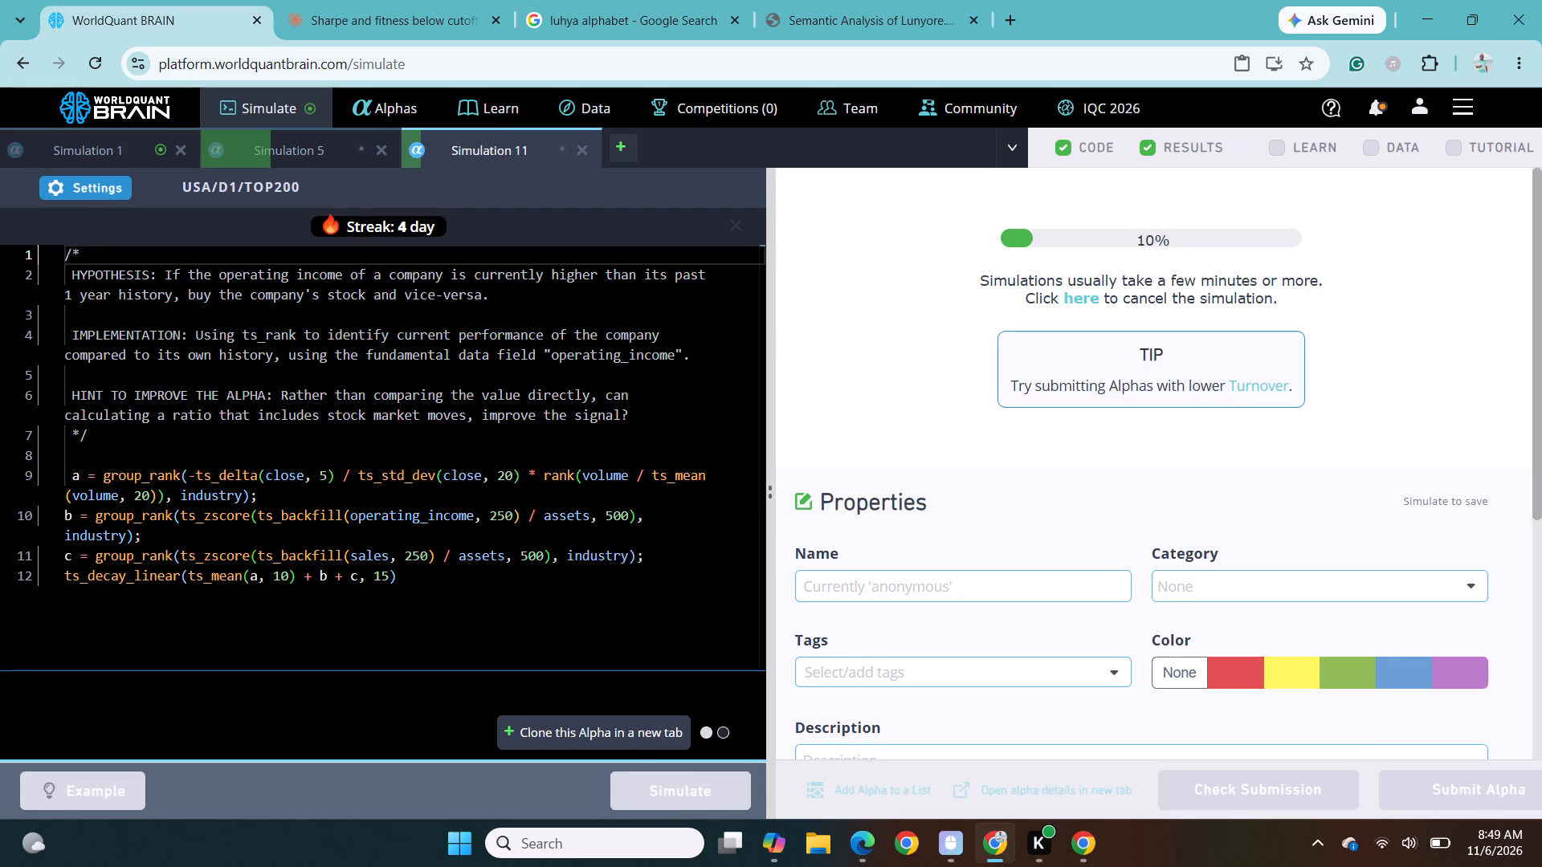
# Return to the re-run Simulation 1, show its test period and expand its failed checks under IS Testing Status.
pyautogui.click(97, 144)
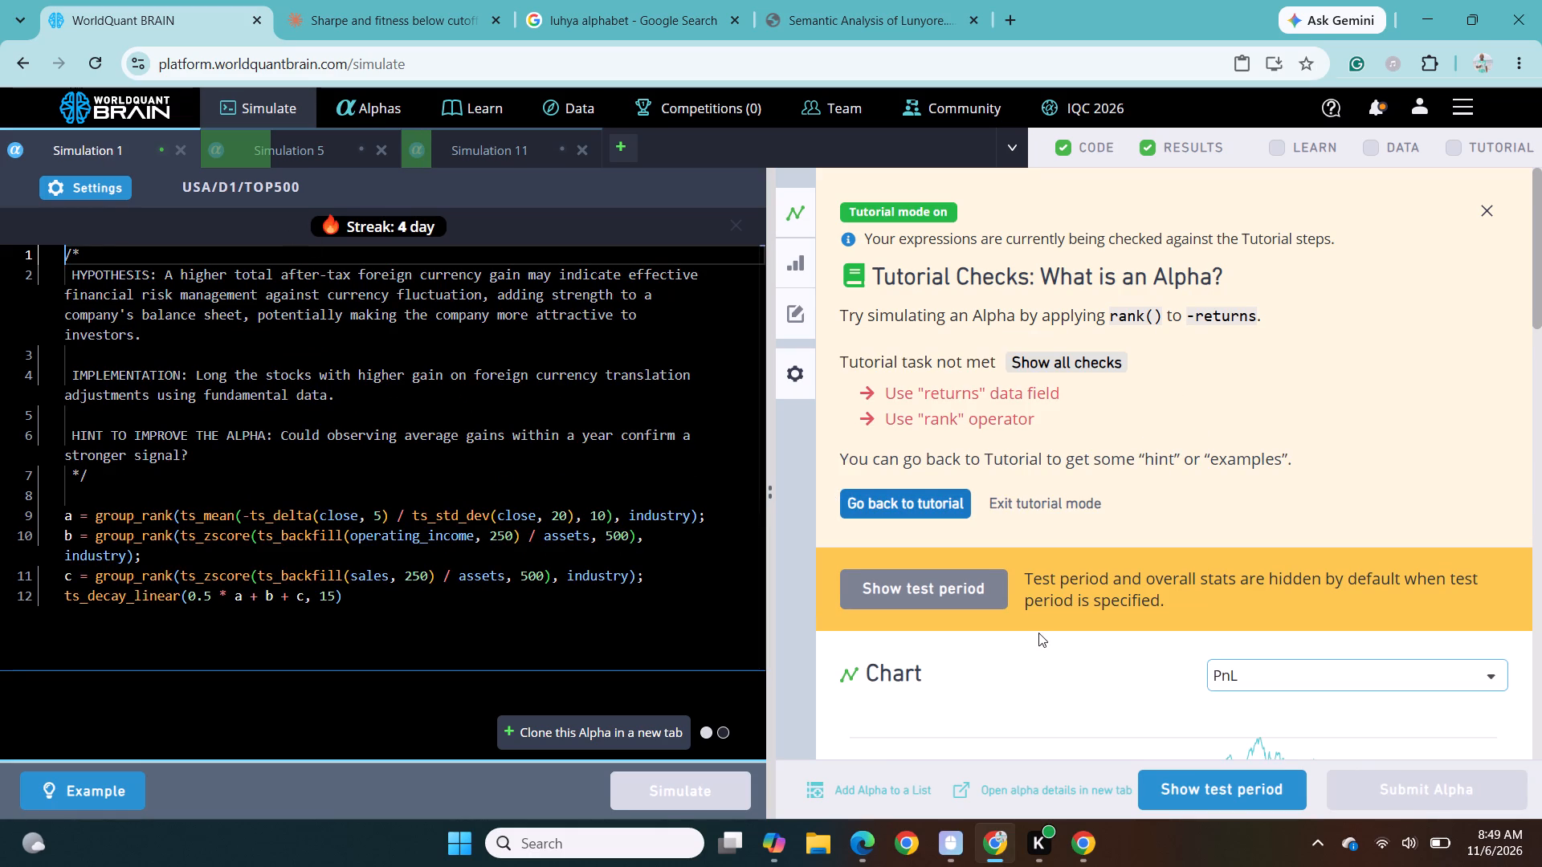
pyautogui.click(1205, 788)
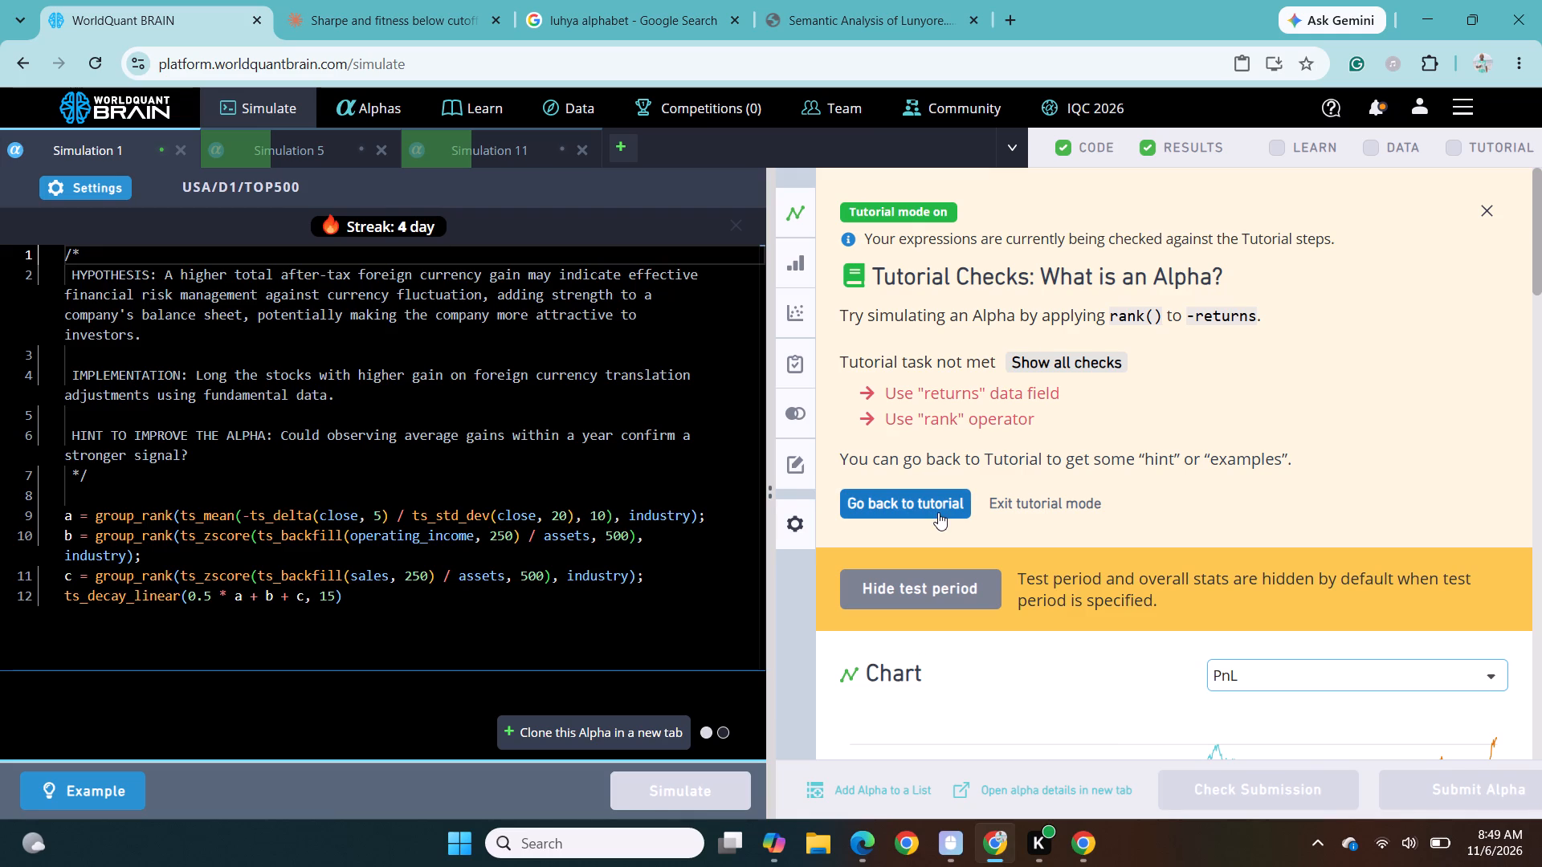
pyautogui.scroll(-4, 938, 512)
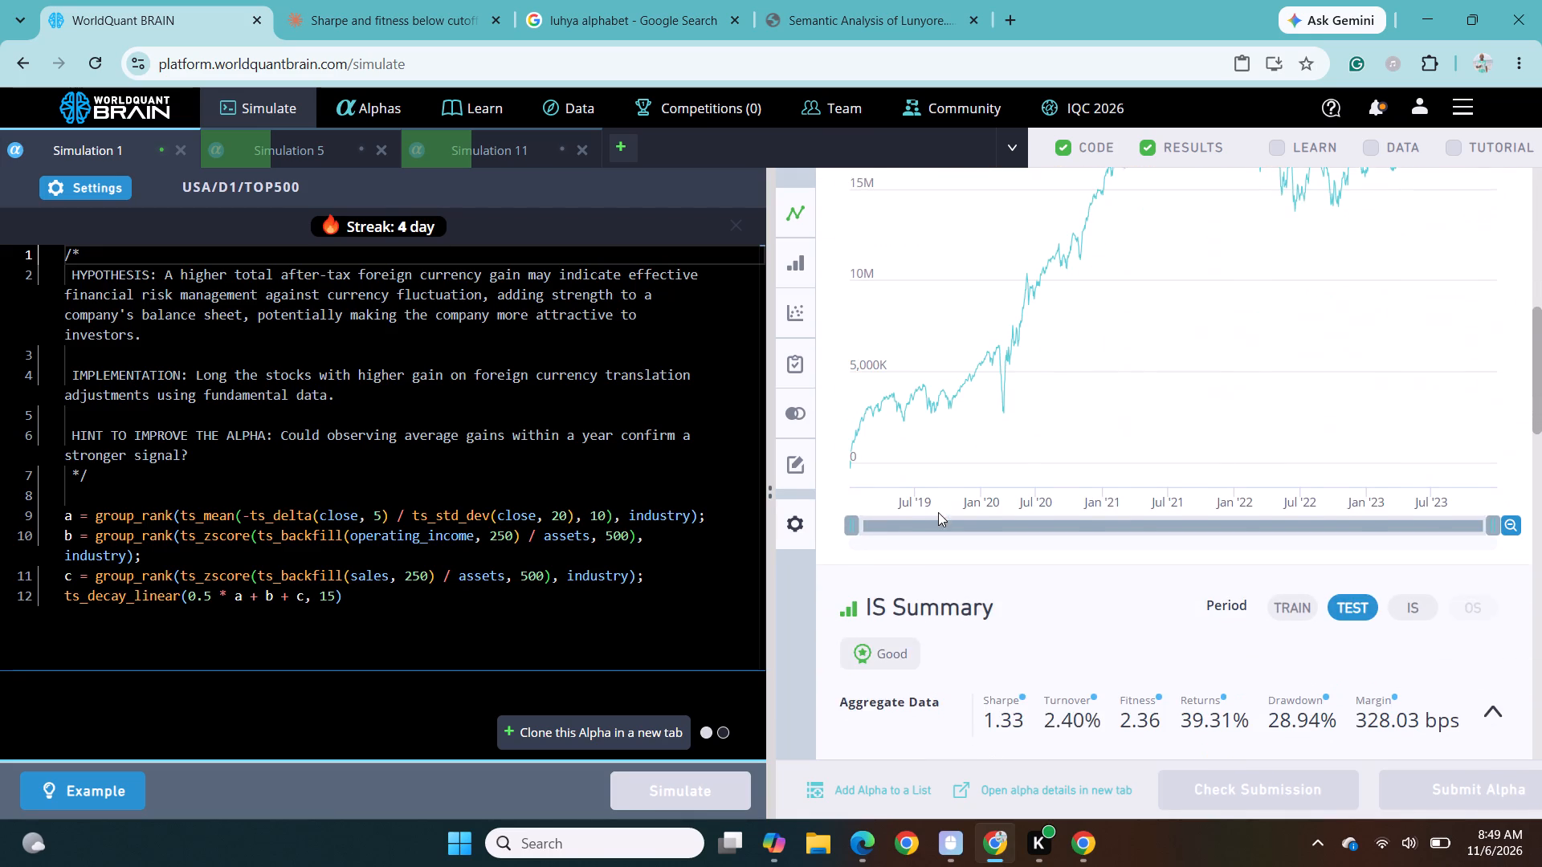
pyautogui.scroll(-7, 938, 512)
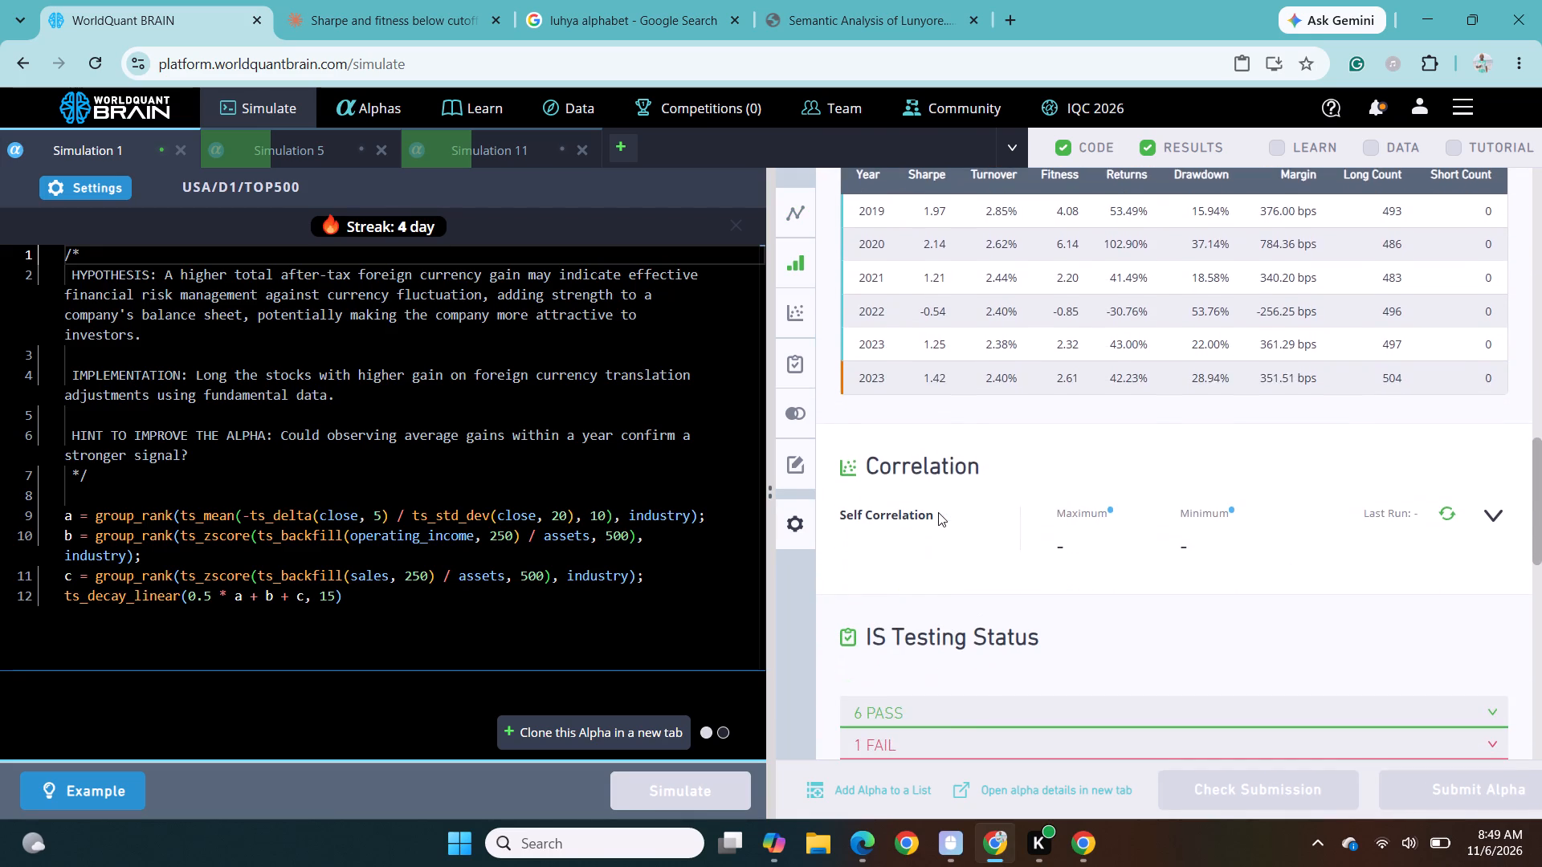
pyautogui.scroll(-1, 938, 512)
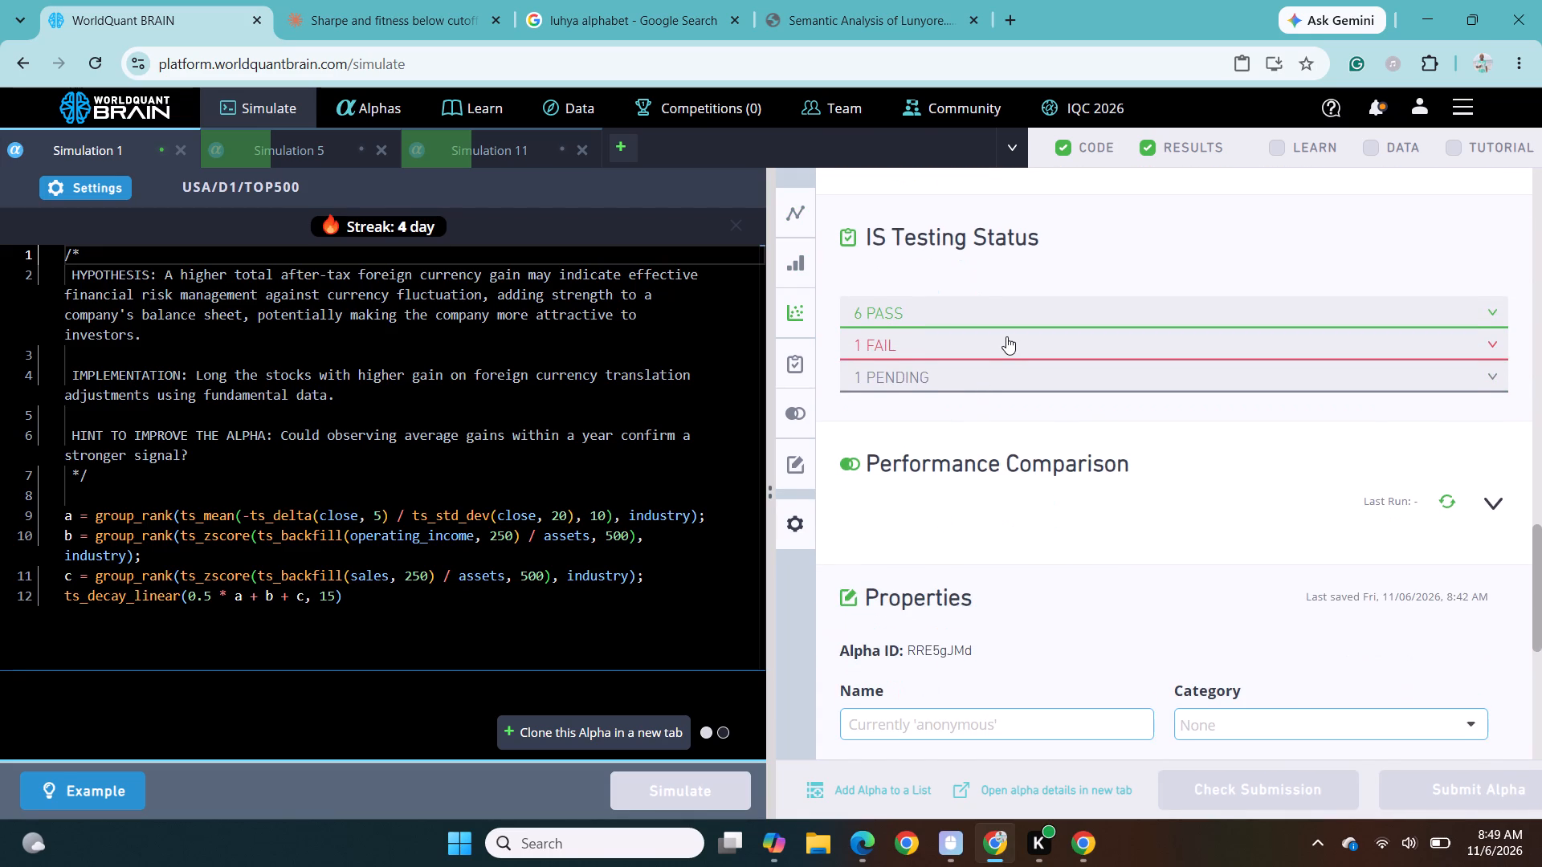
pyautogui.click(1006, 336)
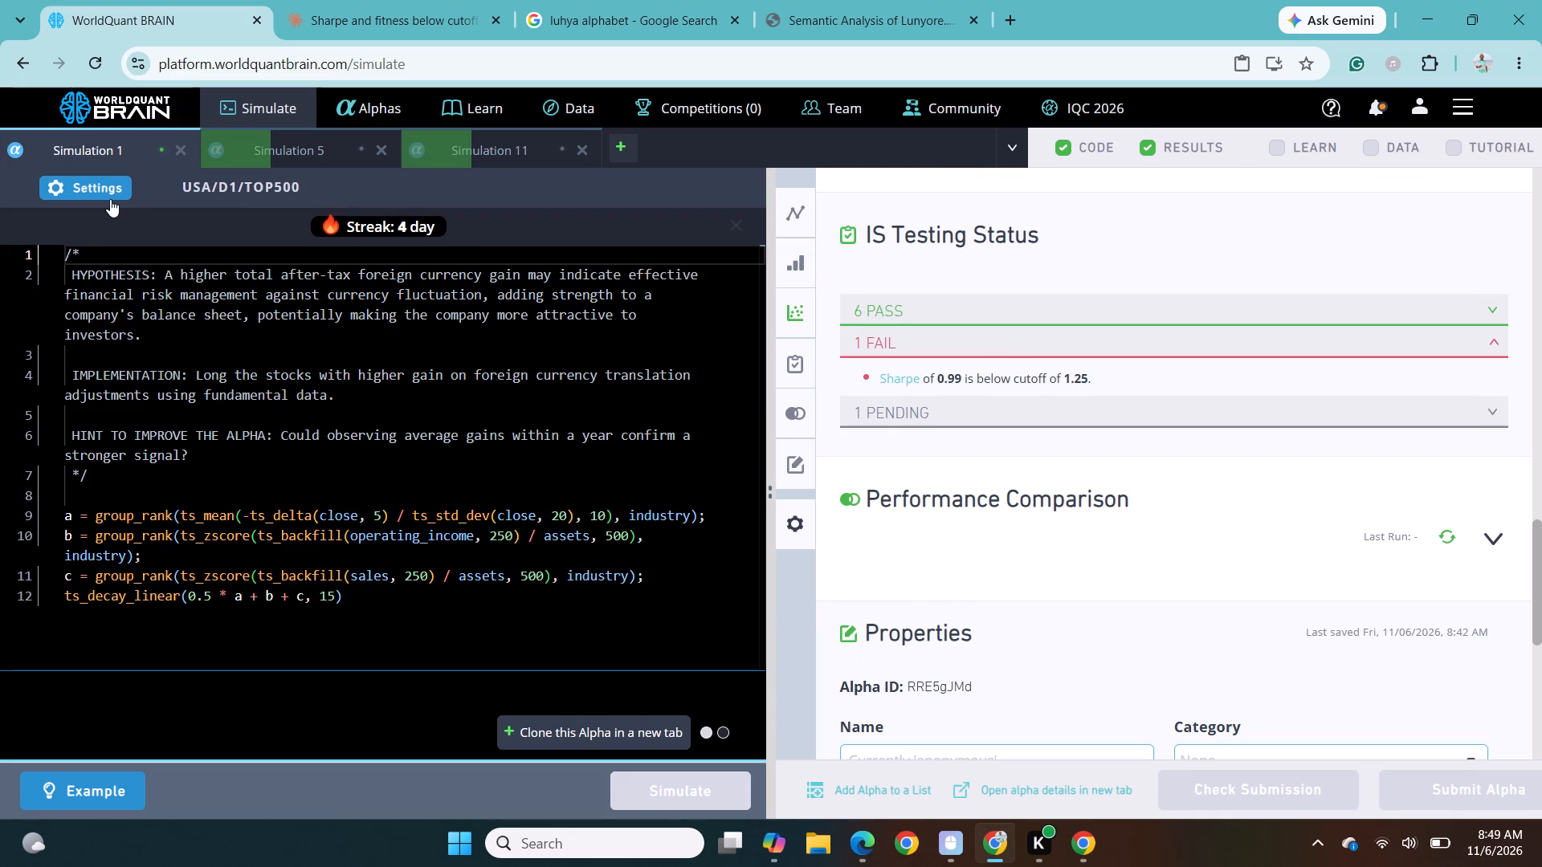
# Set the truncation of Simulation 1 to 0.01, apply the change and run the simulation.
pyautogui.click(98, 177)
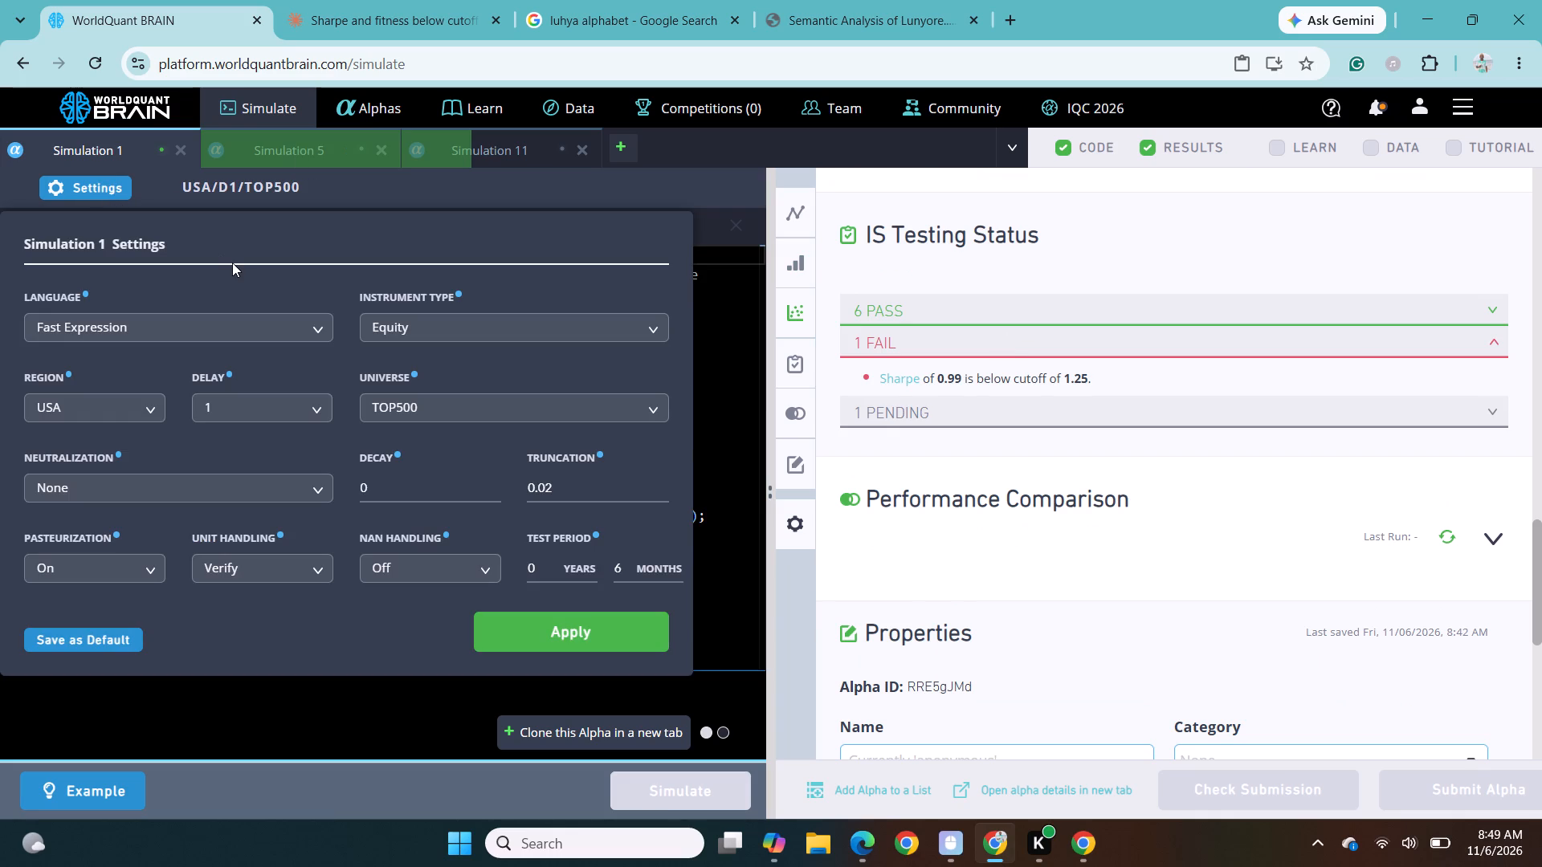
pyautogui.click(557, 481)
pyautogui.press('BackSpace')
pyautogui.press('1')
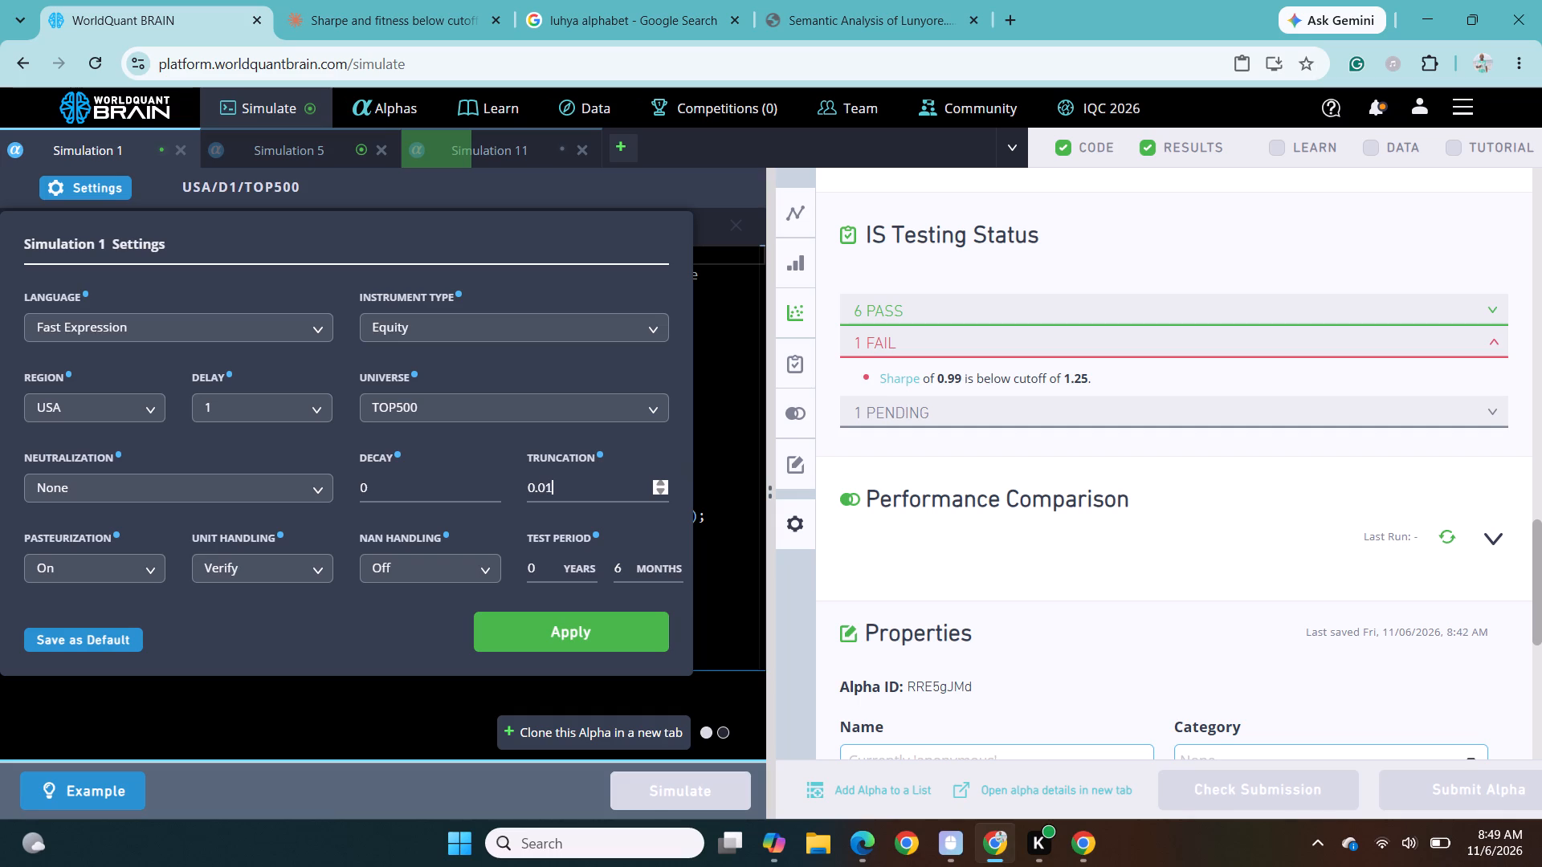
pyautogui.click(554, 626)
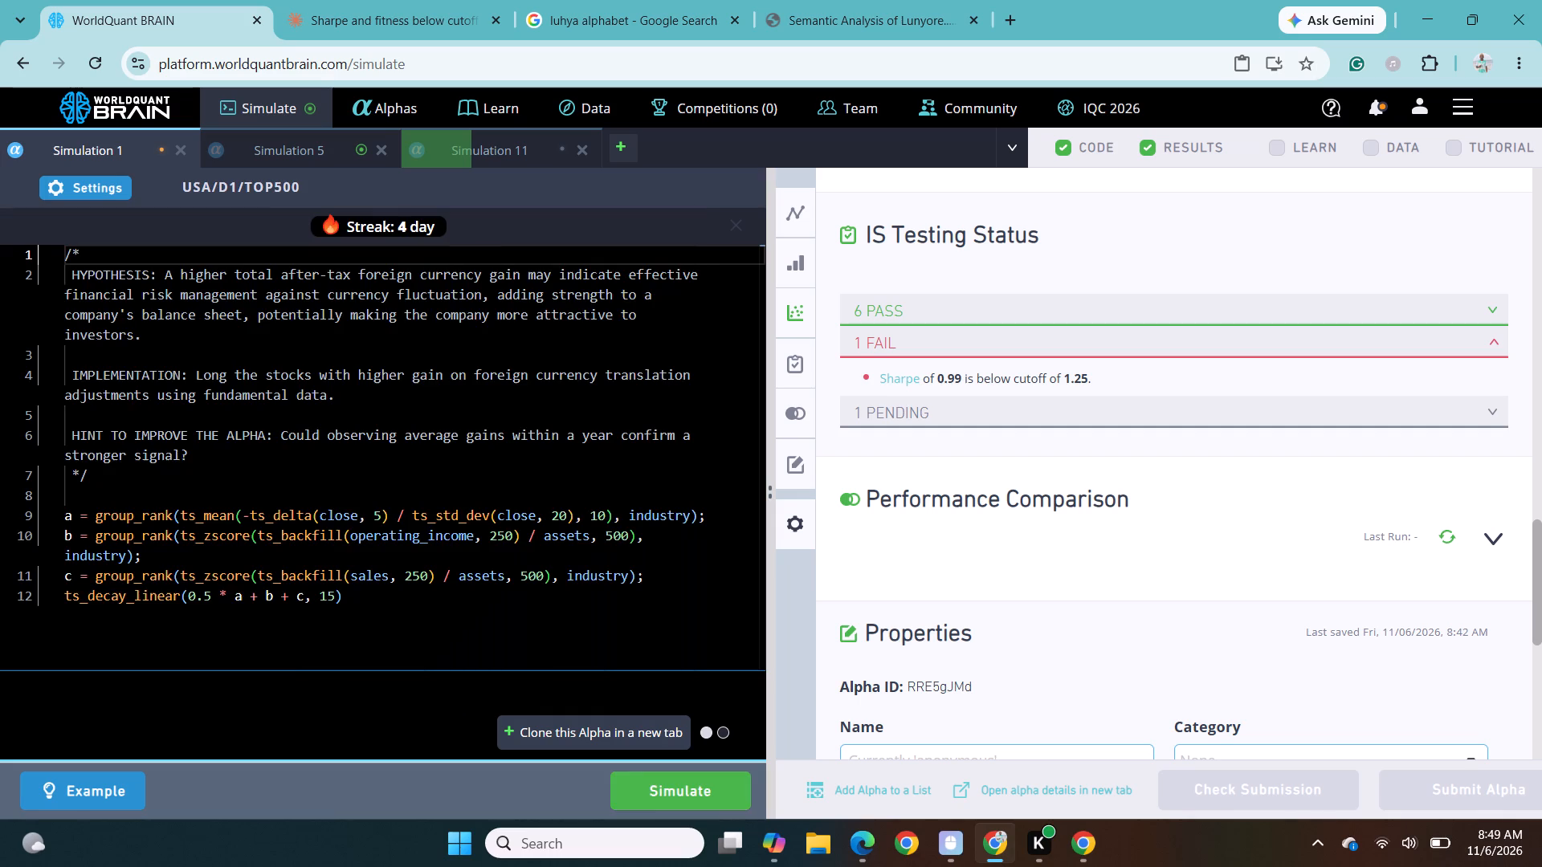
pyautogui.click(664, 782)
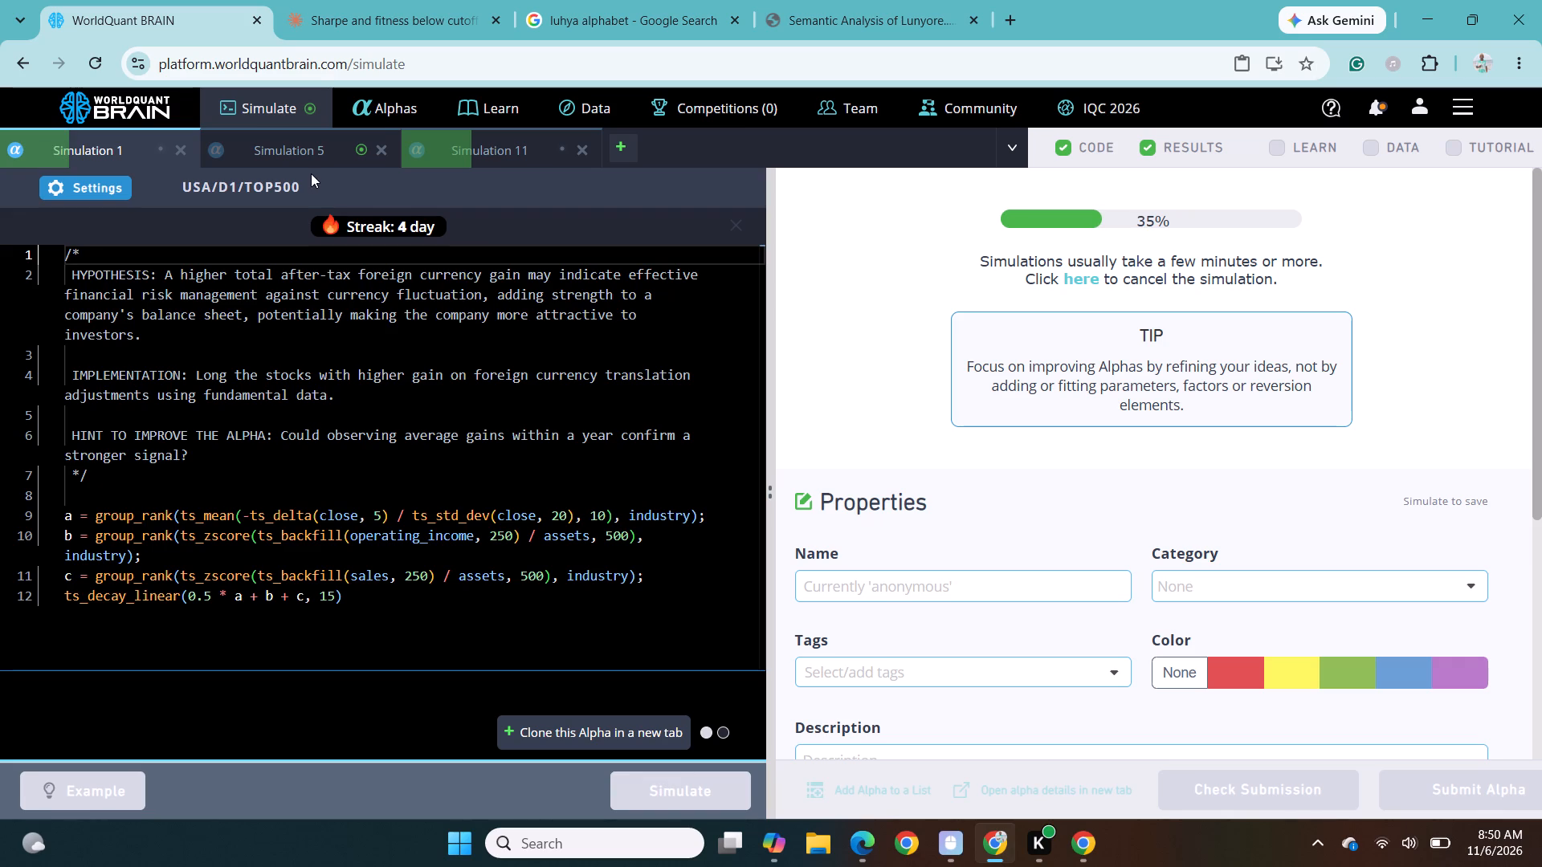
# Switch to the re-run Simulation 5, show its test period and expand its failed checks under IS Testing Status.
pyautogui.click(301, 150)
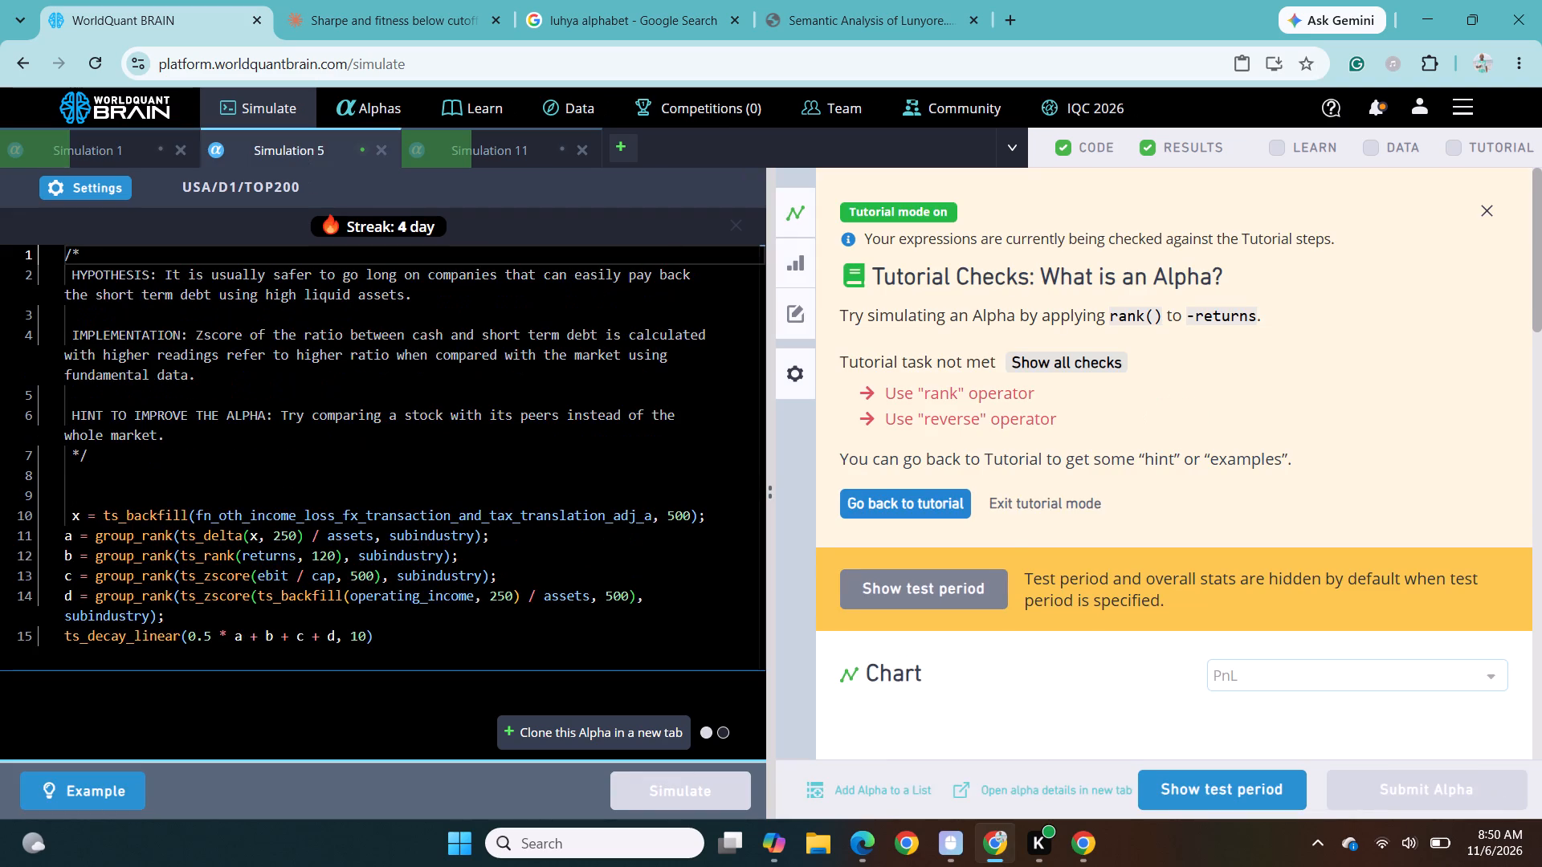
pyautogui.click(1209, 792)
pyautogui.scroll(-1, 1119, 686)
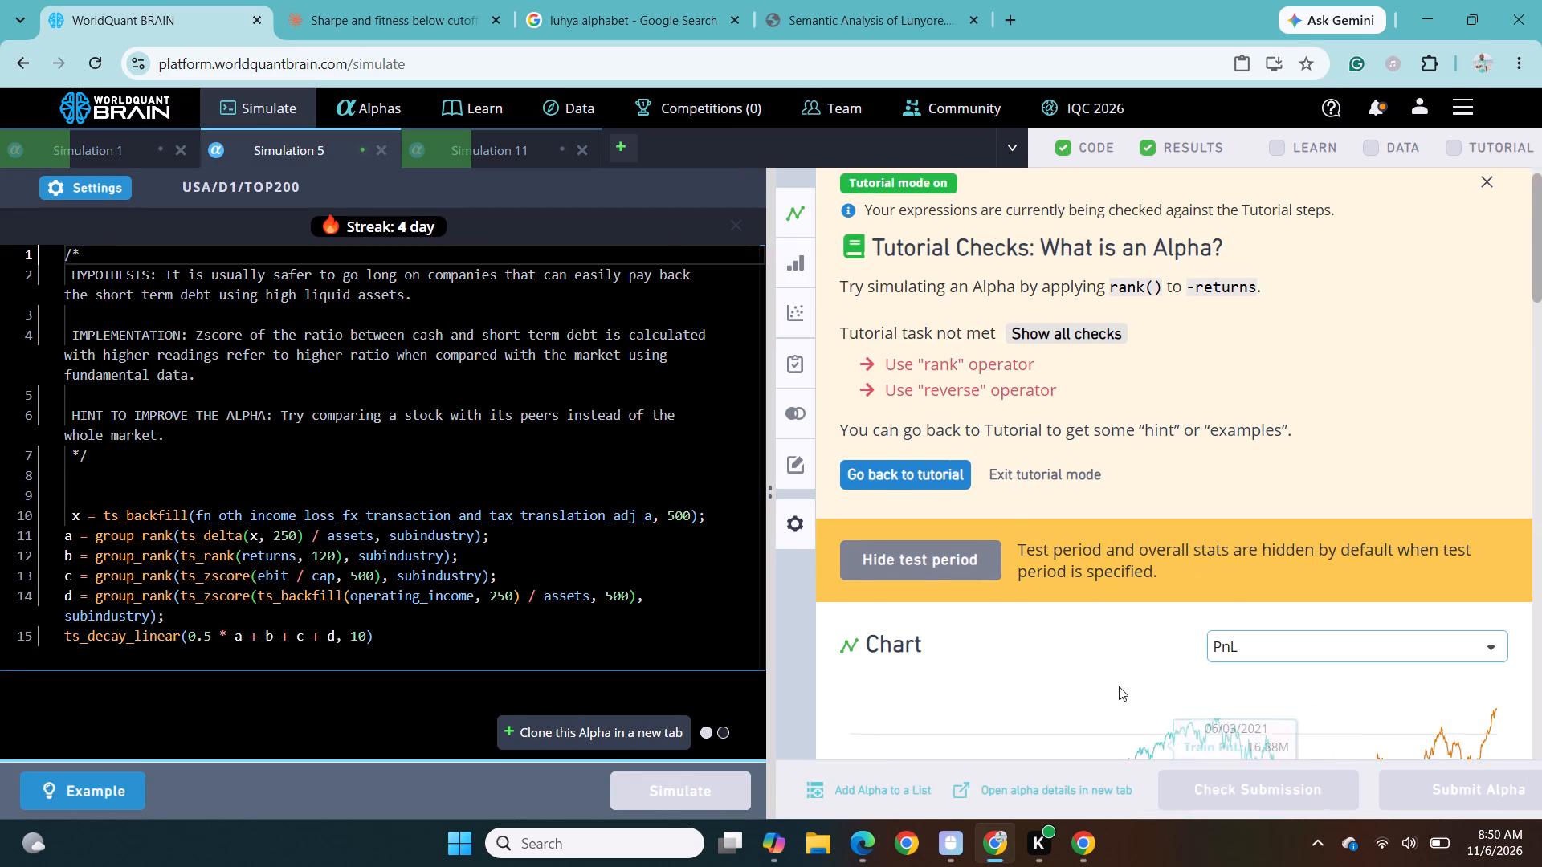
pyautogui.scroll(-4, 1119, 686)
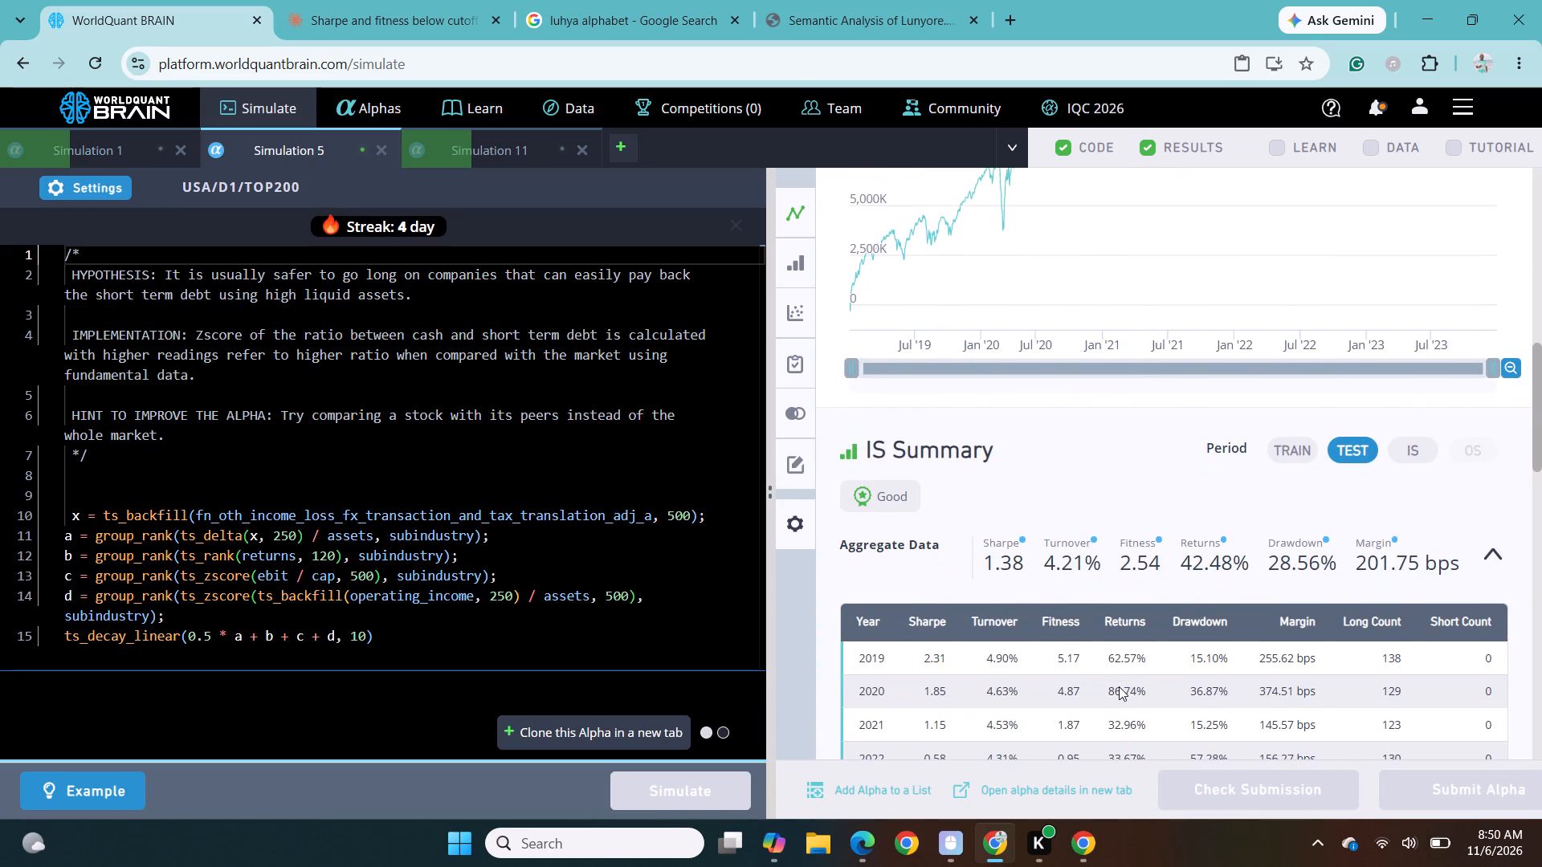
pyautogui.scroll(-1, 1119, 686)
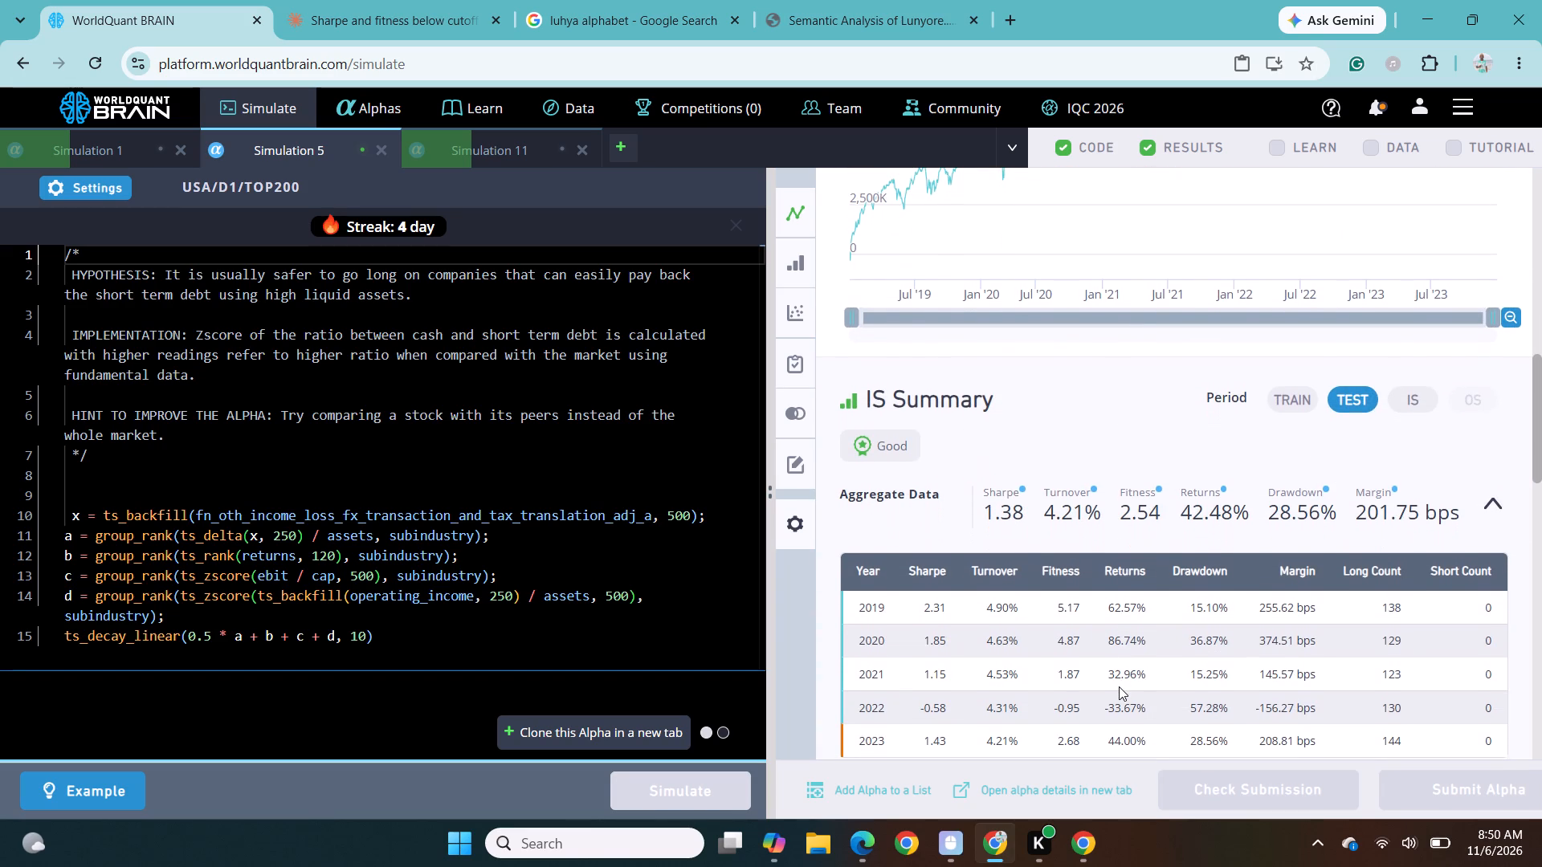
pyautogui.scroll(-1, 1119, 686)
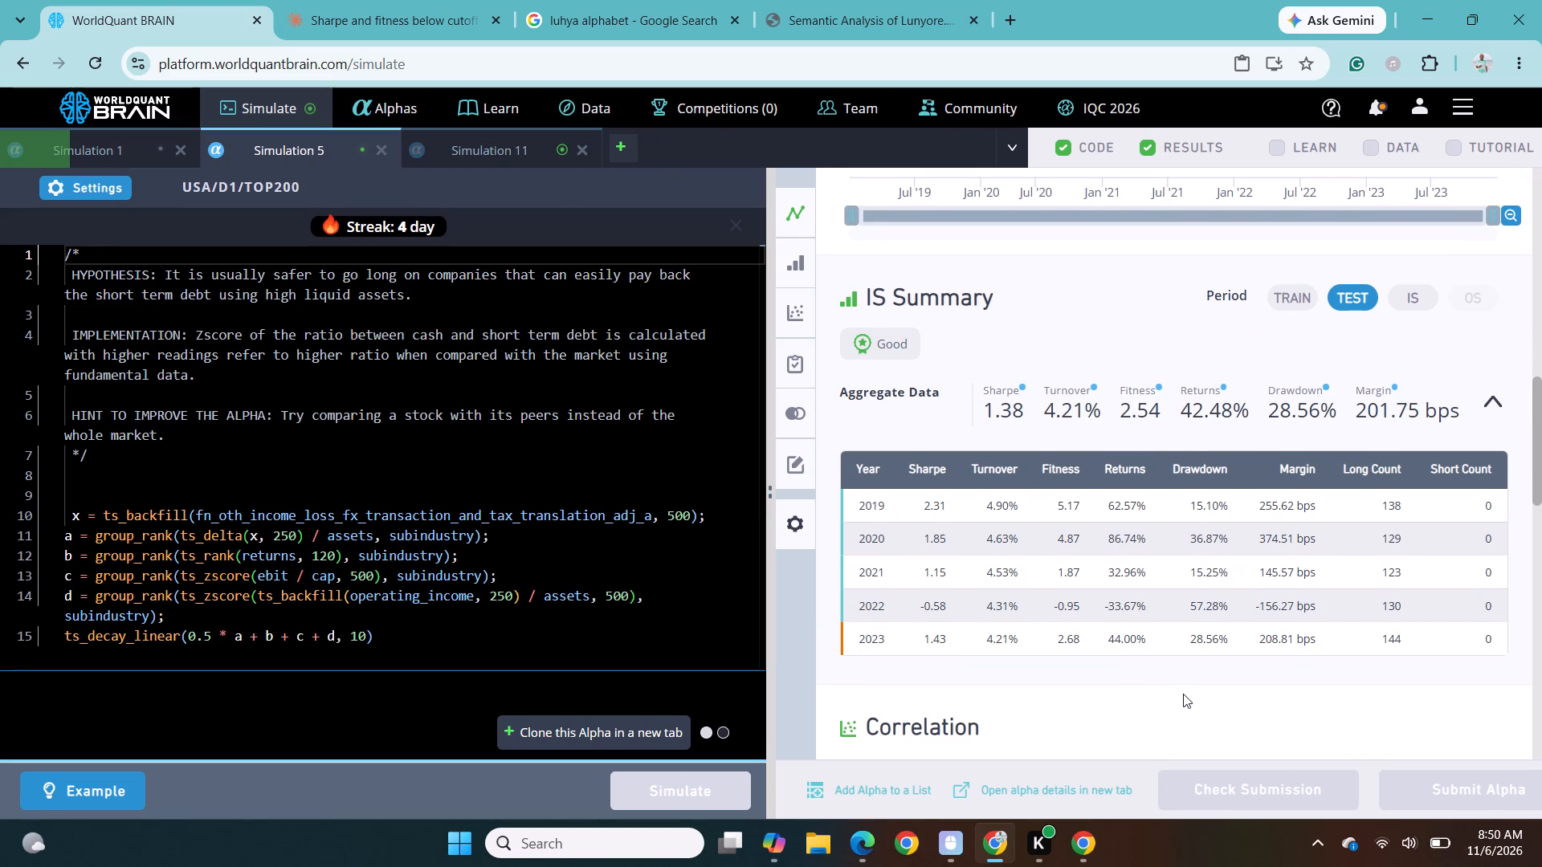
pyautogui.scroll(-3, 1184, 690)
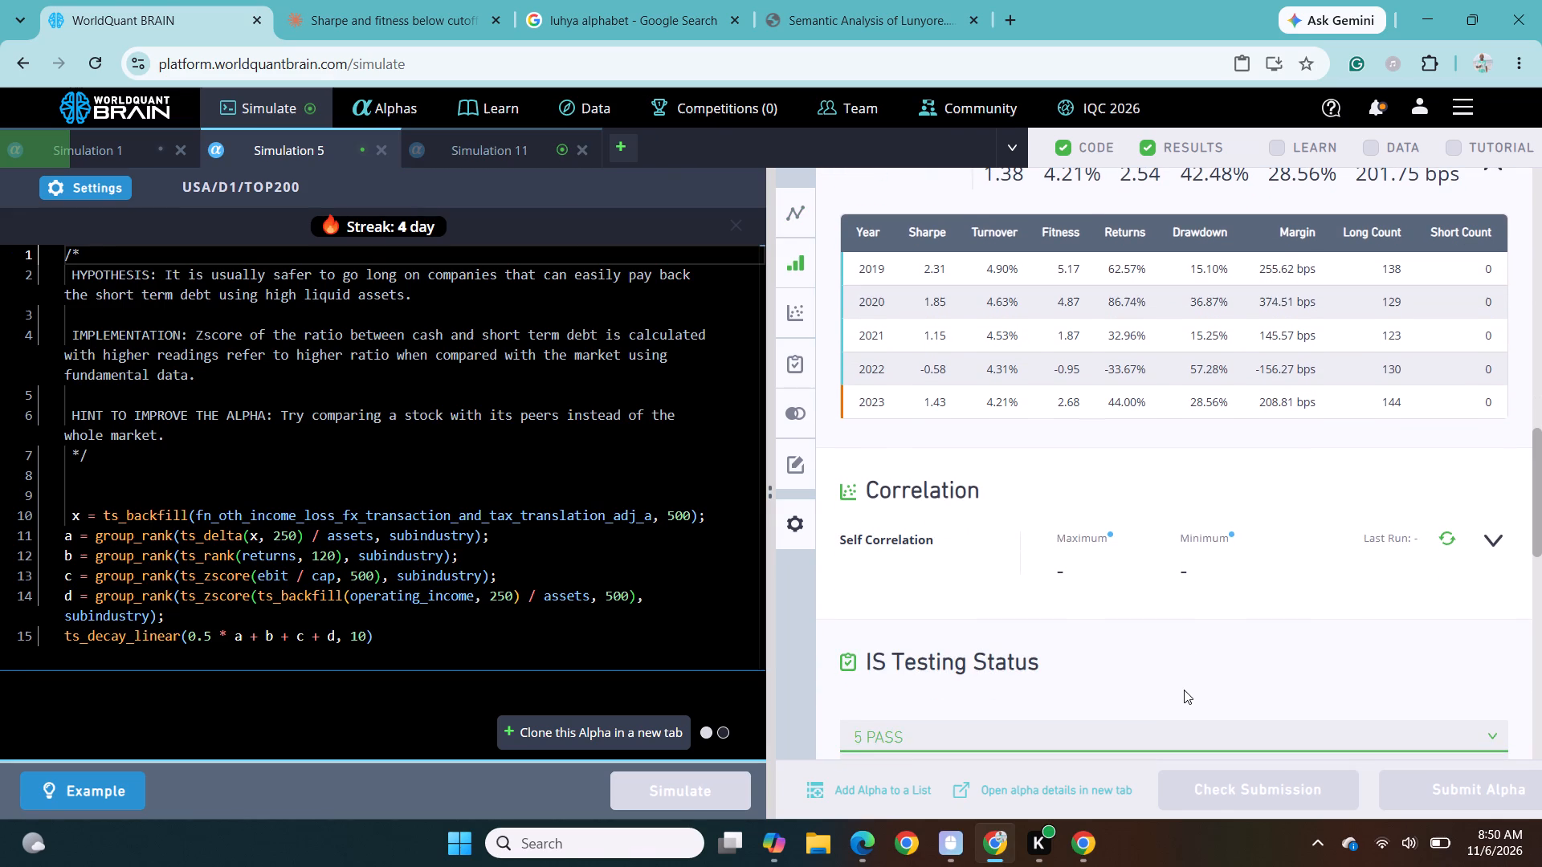
pyautogui.scroll(-1, 1184, 690)
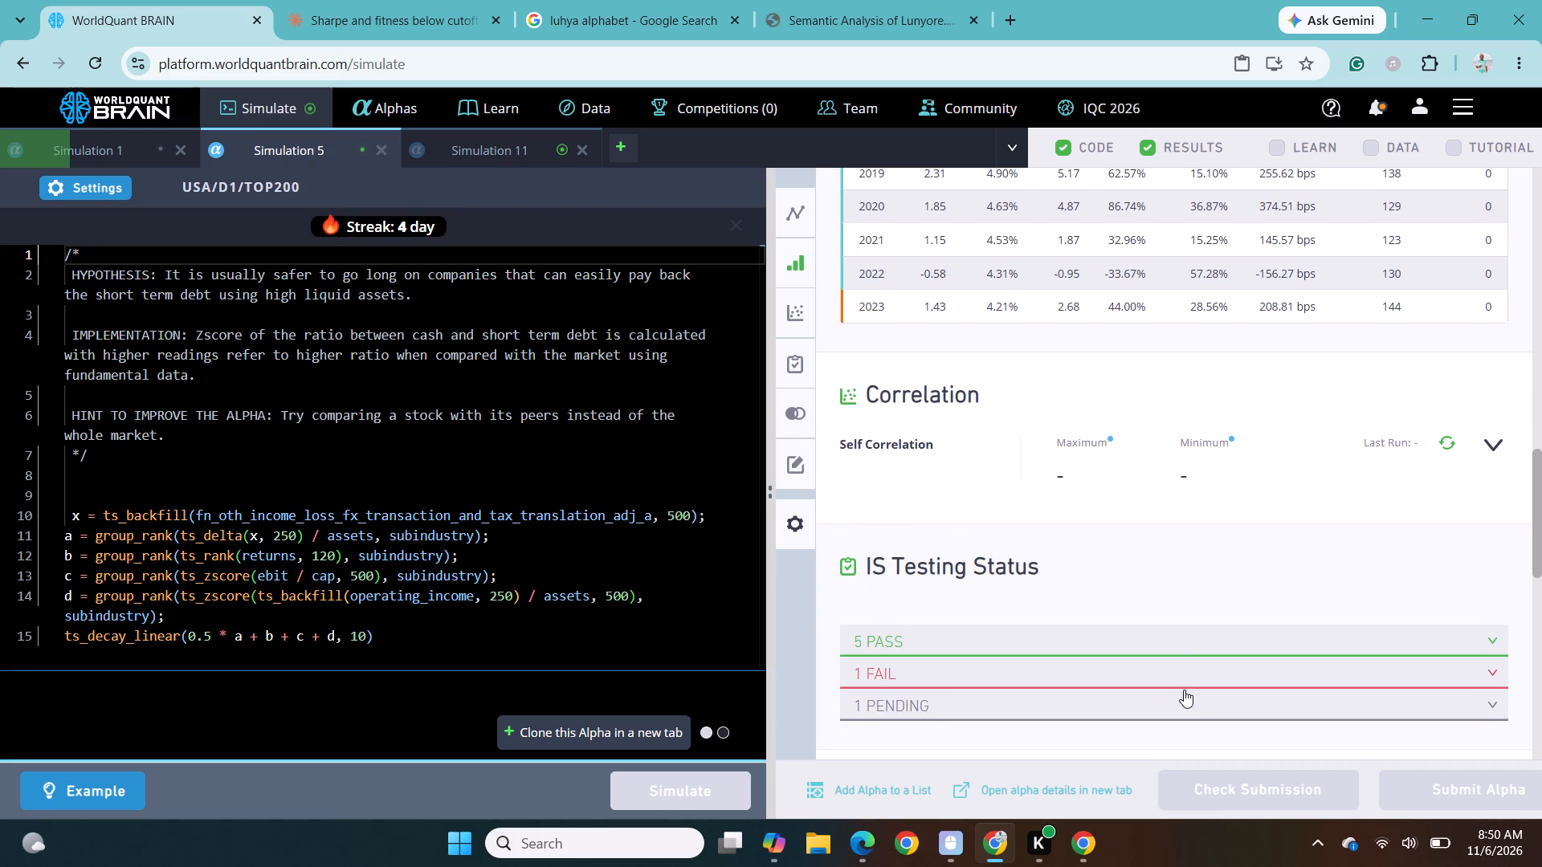
pyautogui.click(1167, 666)
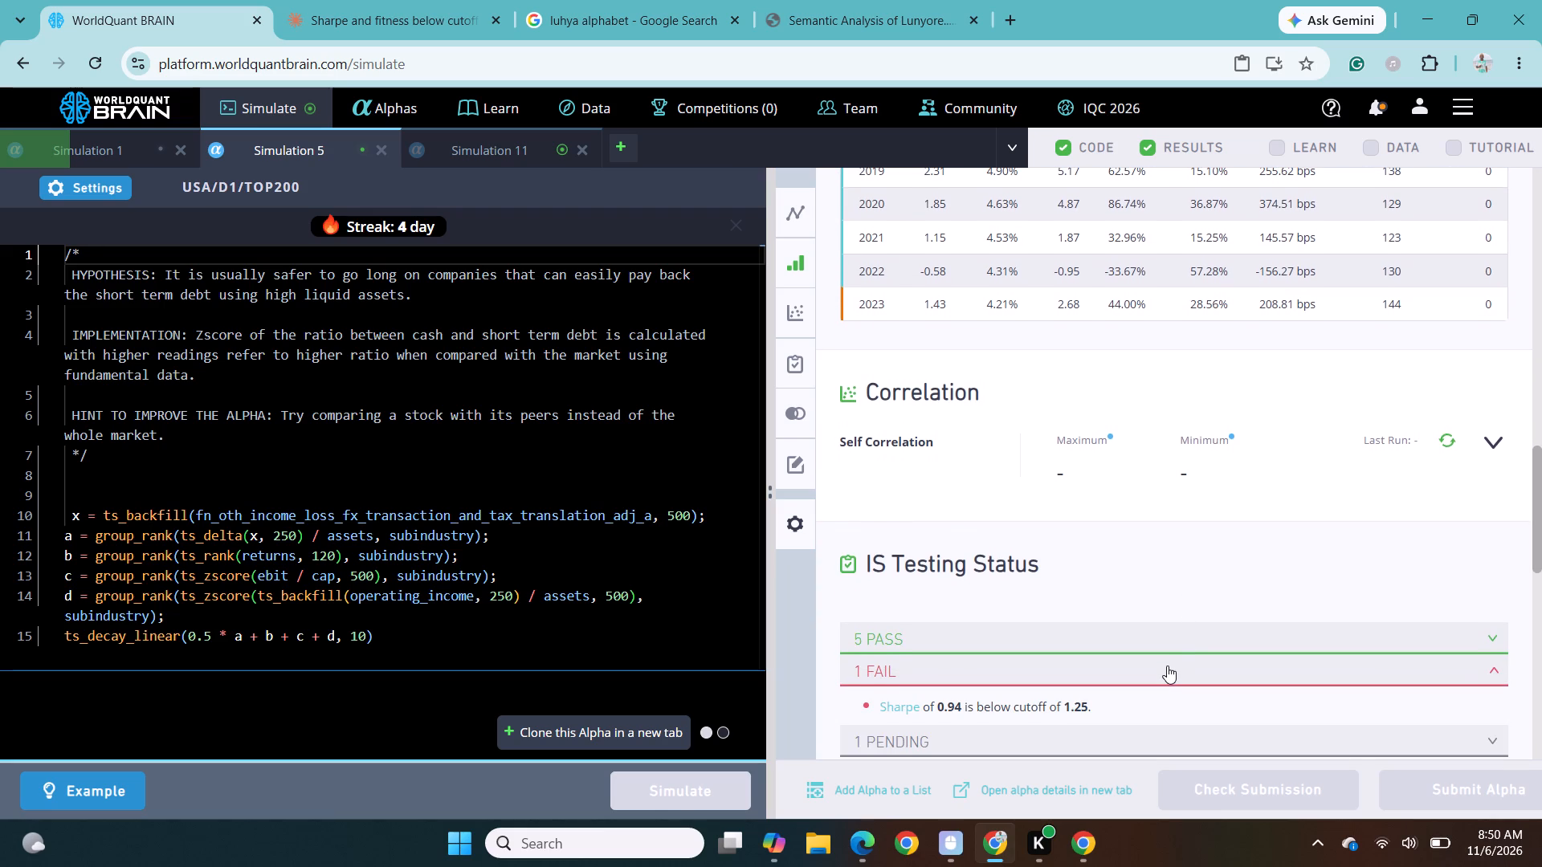
pyautogui.scroll(-1, 1167, 666)
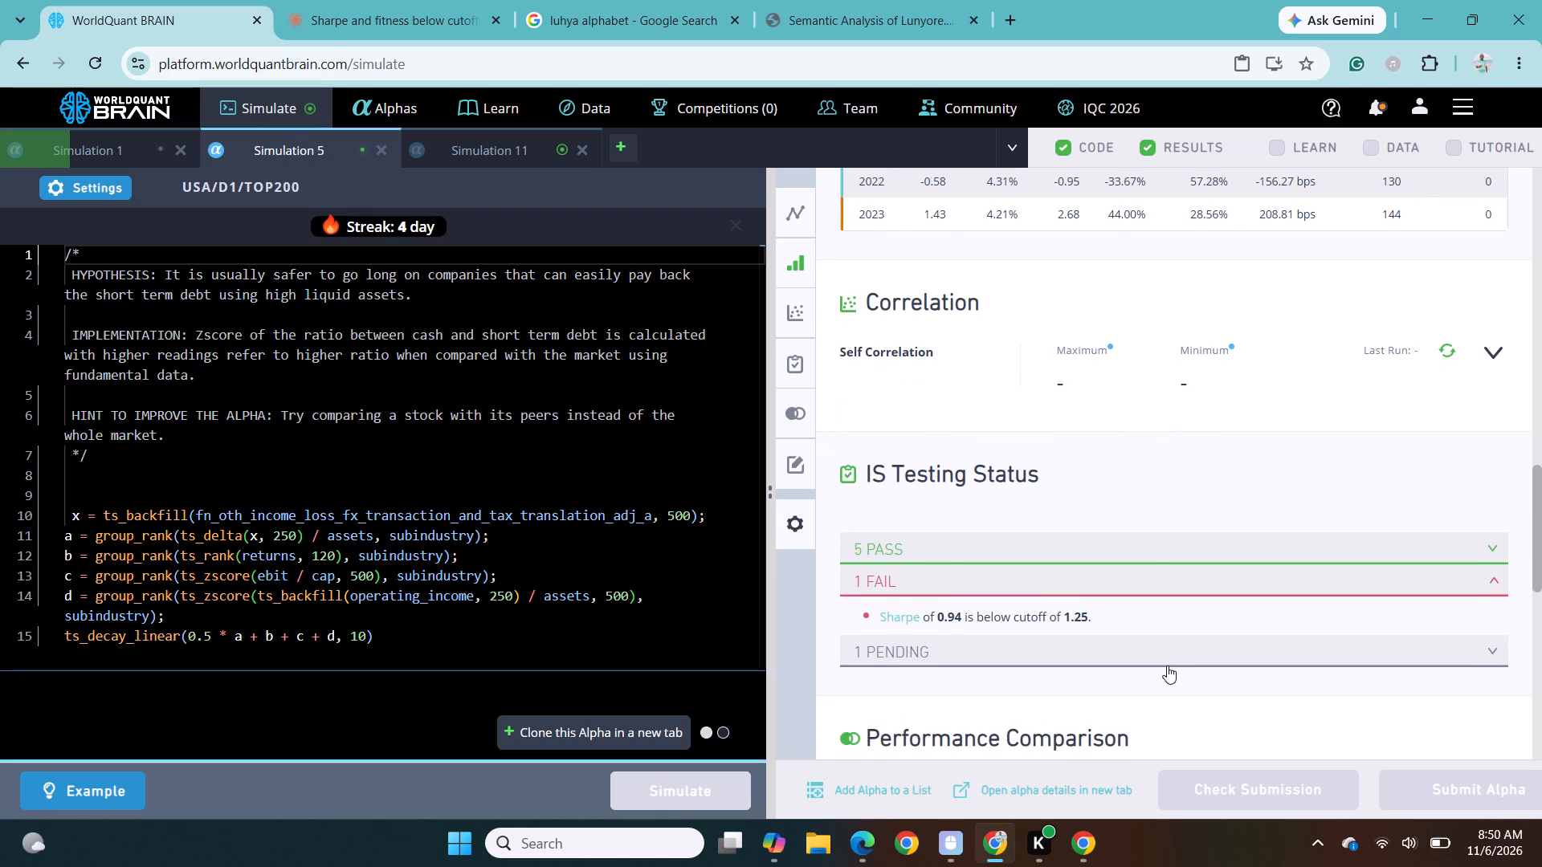
pyautogui.scroll(-4, 1167, 666)
# Set the truncation of Simulation 5 to 0.01, apply the change and run the simulation.
pyautogui.click(104, 185)
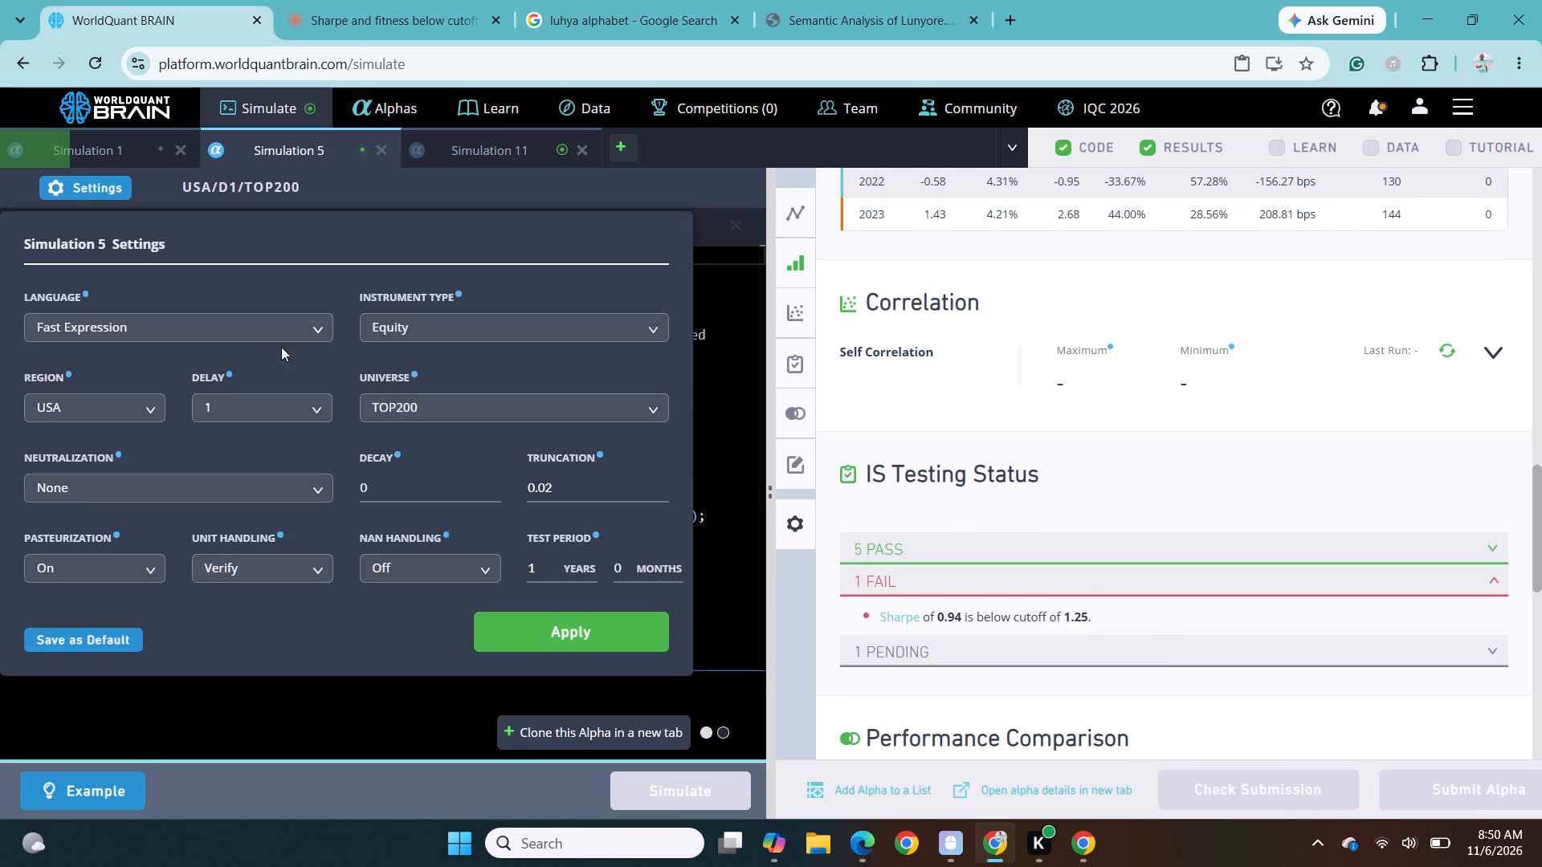
pyautogui.click(565, 483)
pyautogui.press('BackSpace')
pyautogui.press('1')
pyautogui.press('Return')
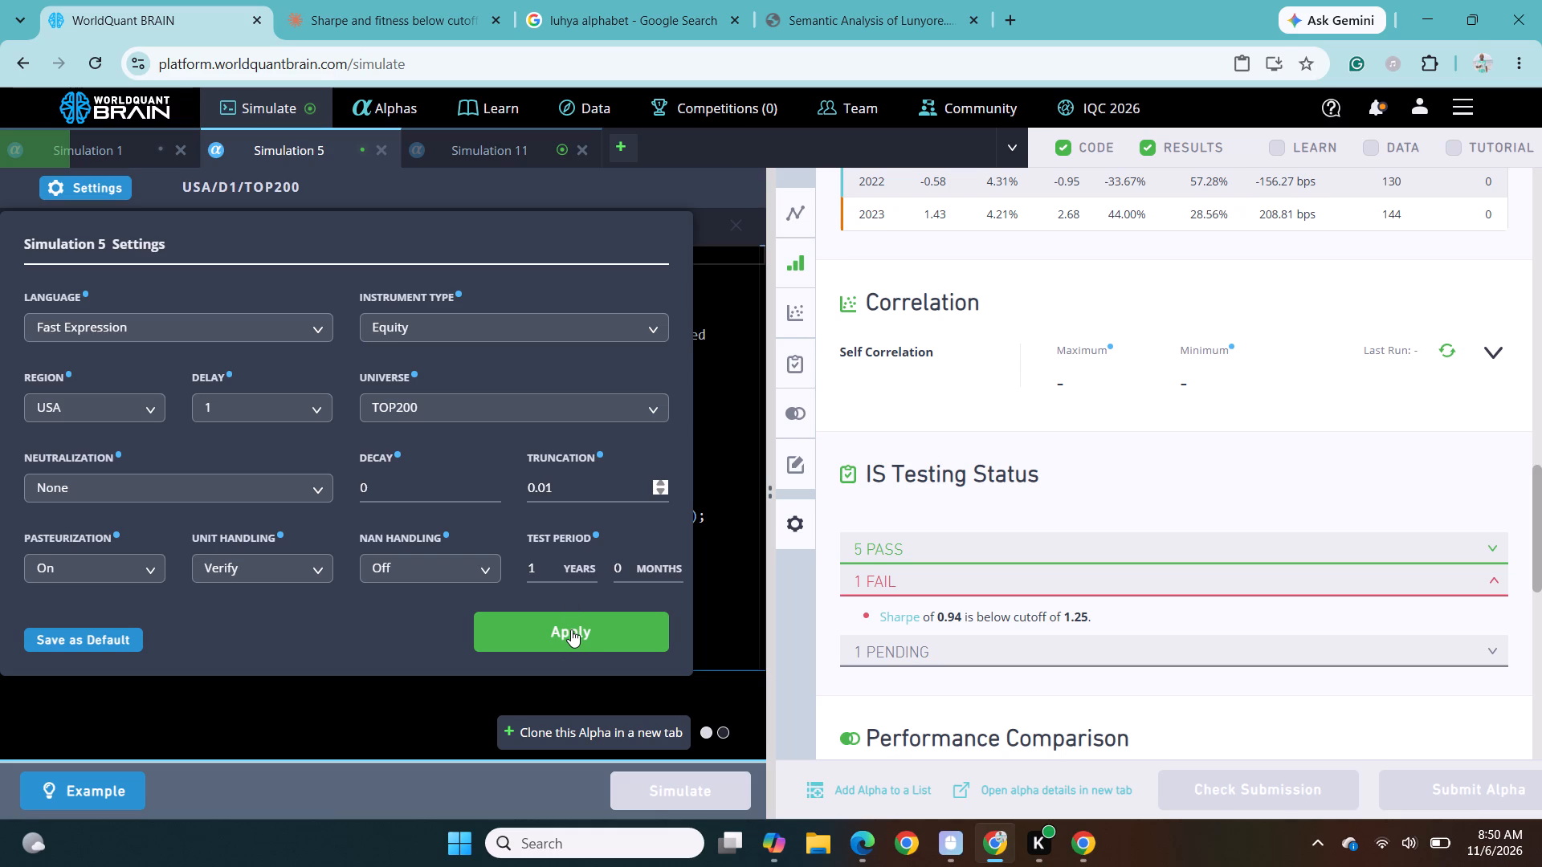
pyautogui.click(571, 629)
pyautogui.click(665, 788)
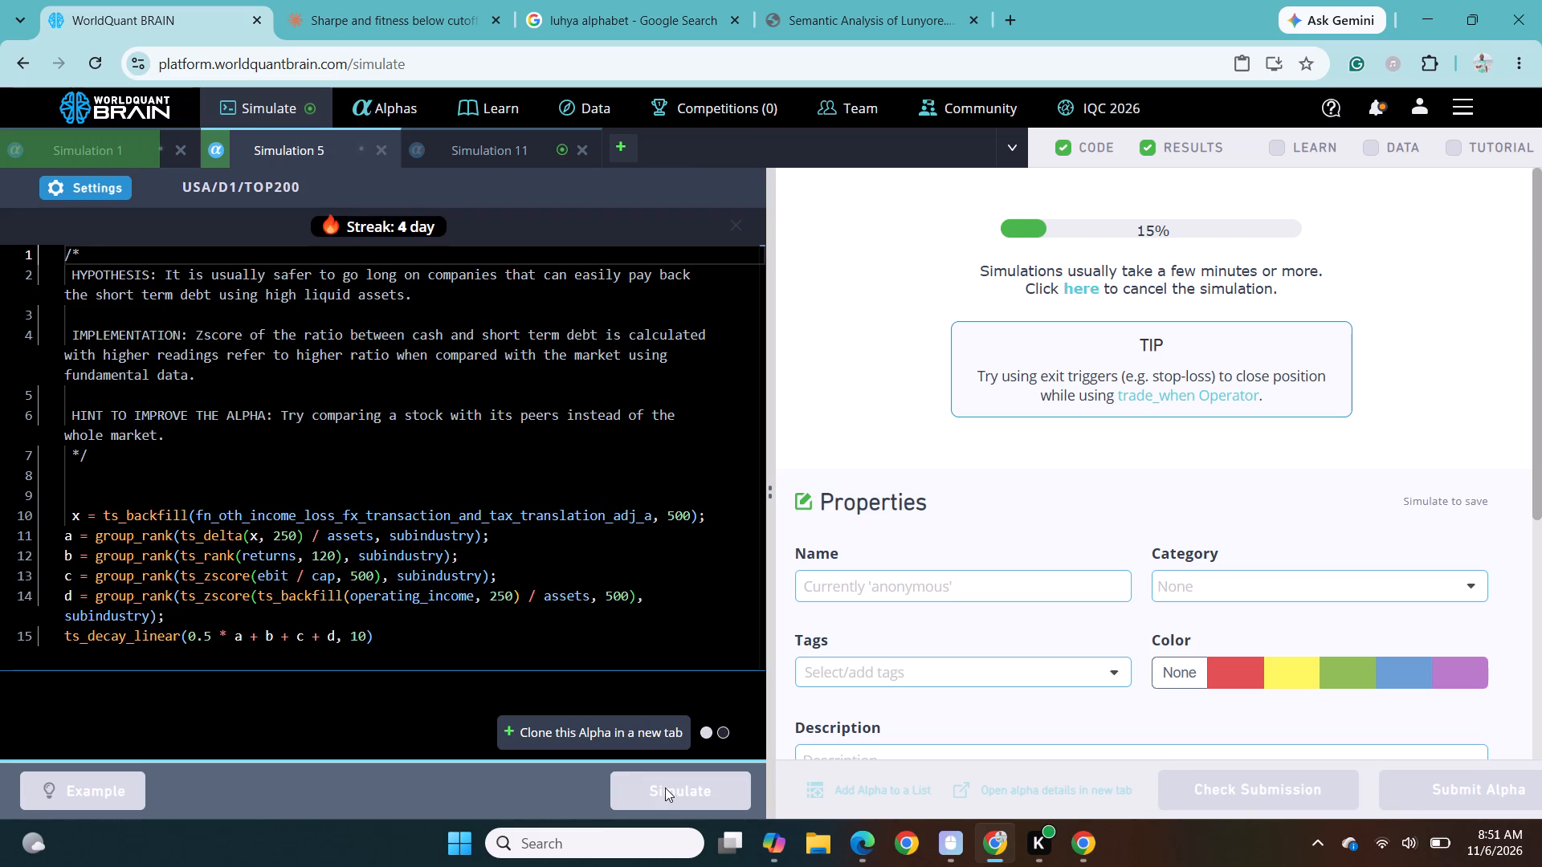
# Switch to the re-run Simulation 11, show its test period and expand its failed checks under IS Testing Status.
pyautogui.click(494, 154)
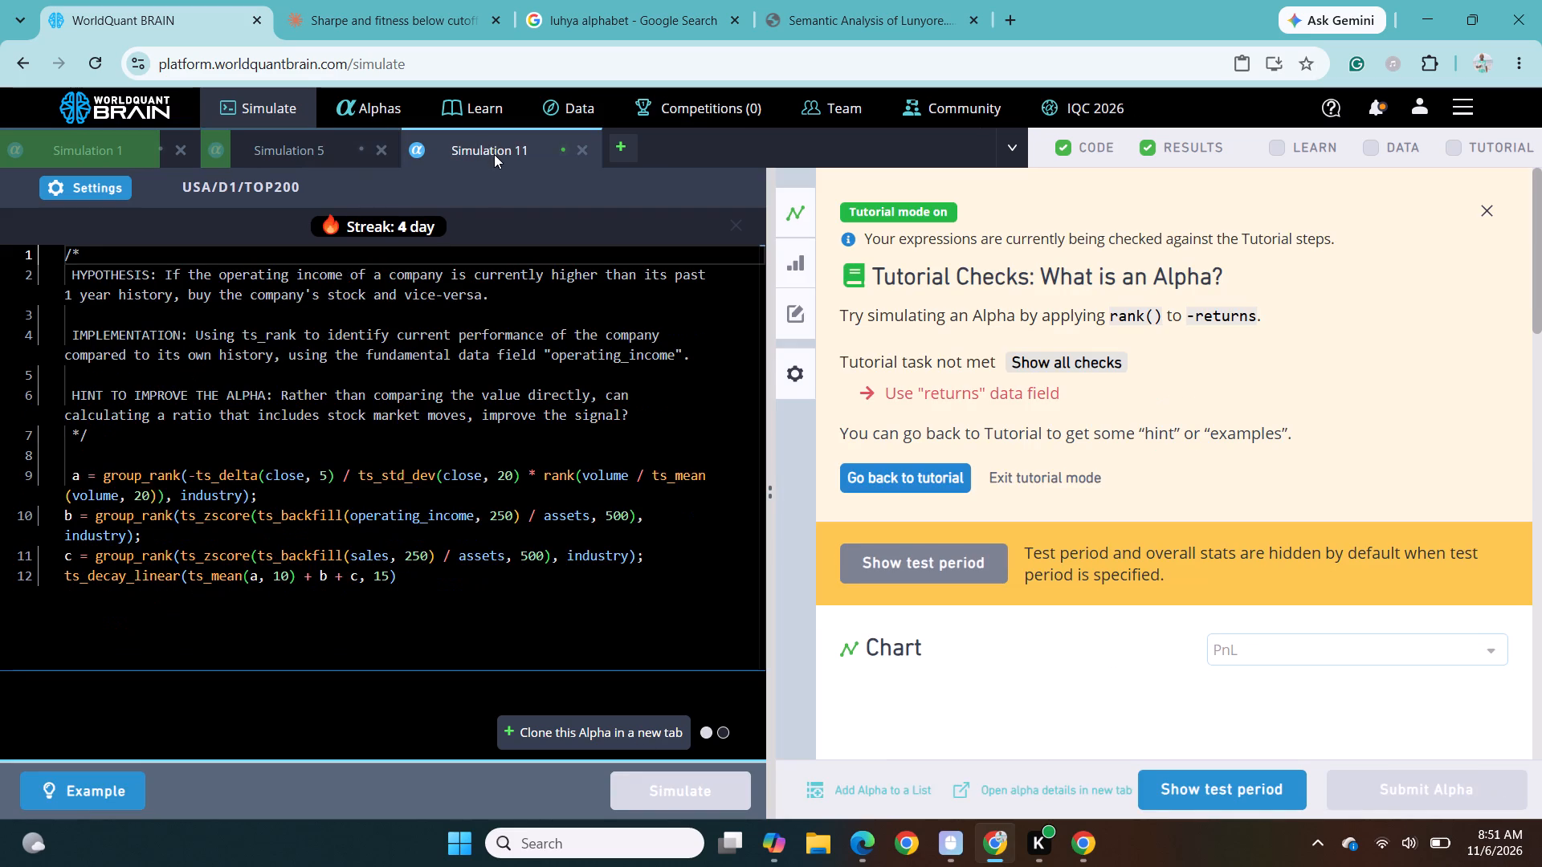
pyautogui.click(1193, 784)
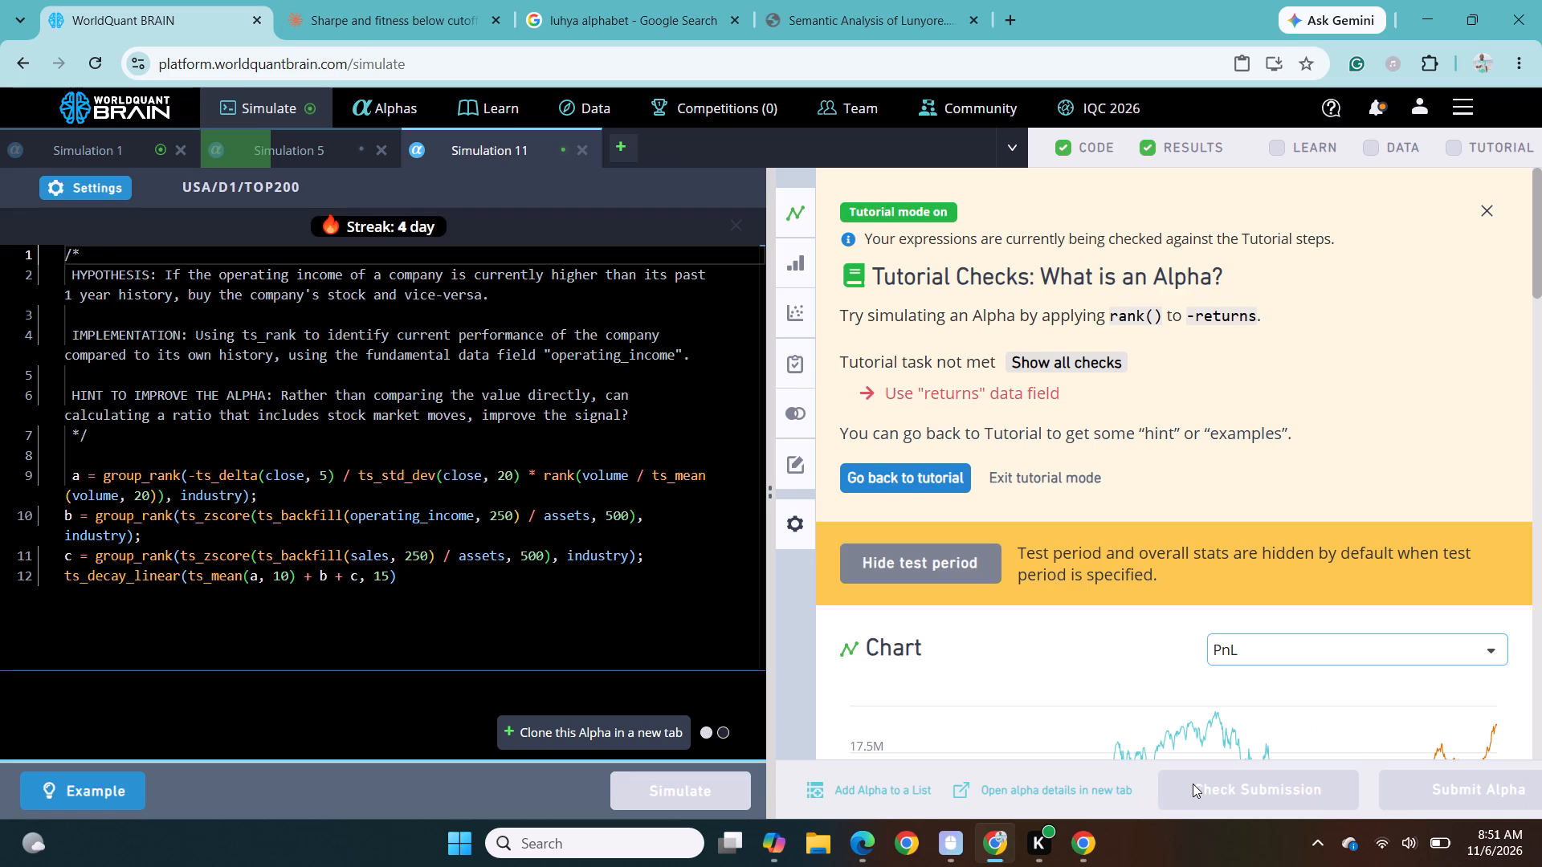
pyautogui.scroll(-1, 1193, 784)
pyautogui.scroll(-4, 1097, 650)
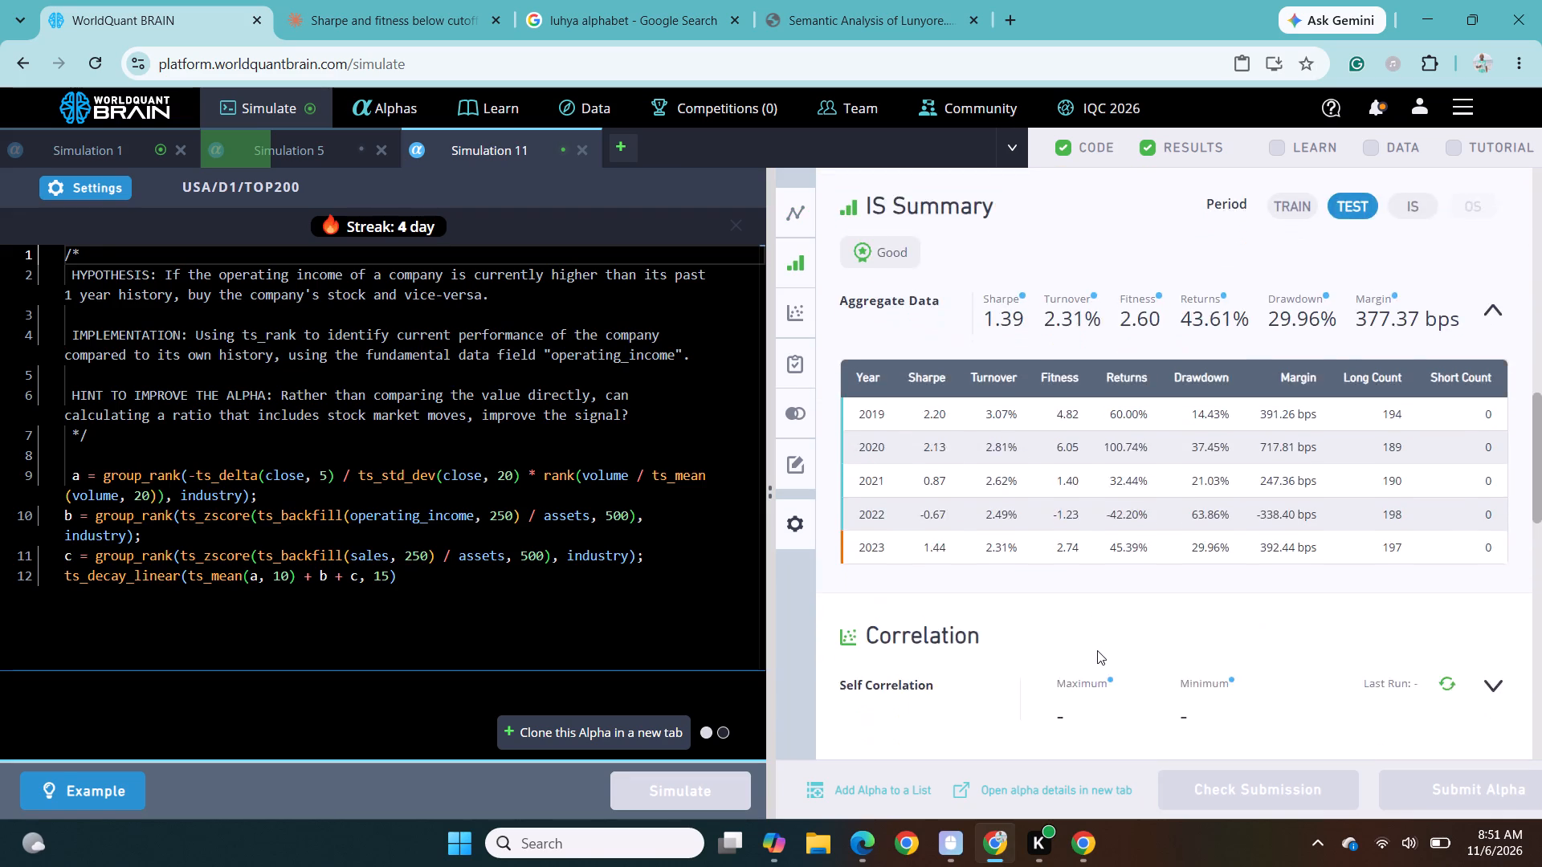
pyautogui.scroll(-1, 1097, 650)
pyautogui.scroll(3, 1097, 650)
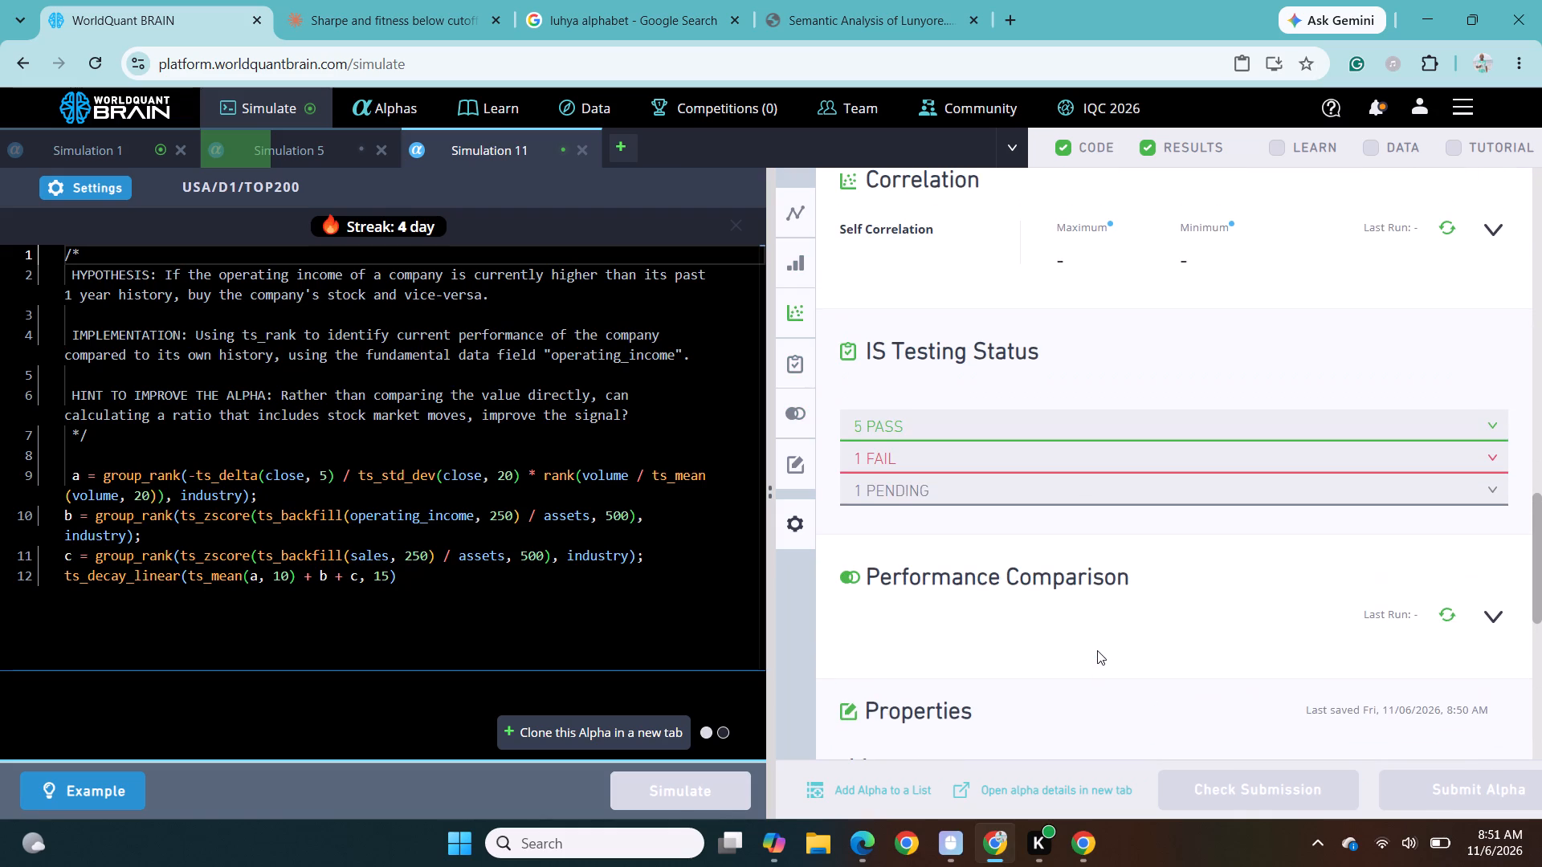
pyautogui.click(1068, 459)
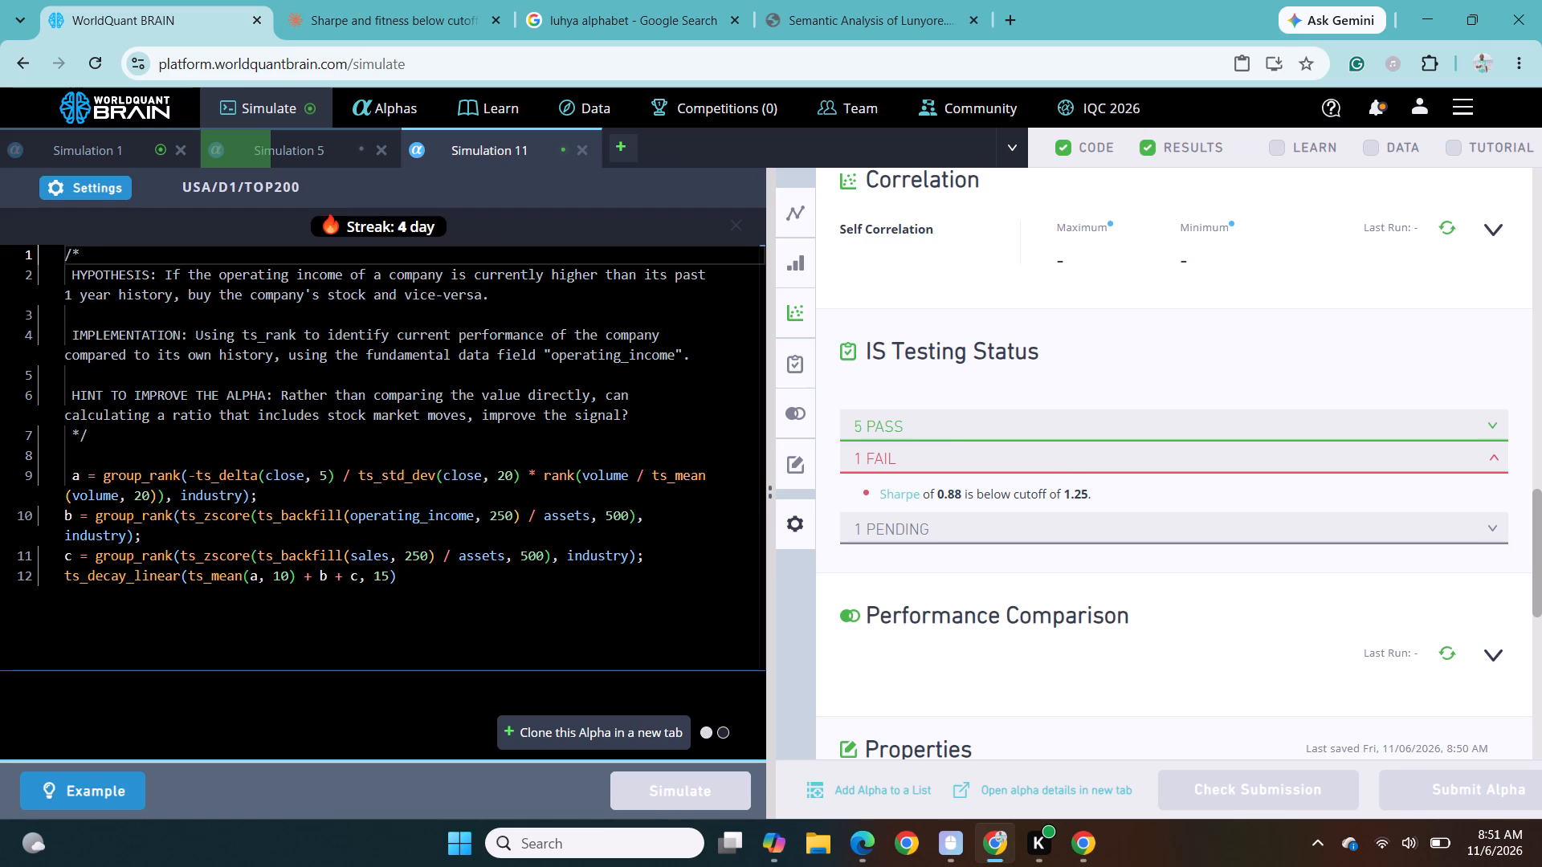
# Set the truncation of Simulation 11 to 0.04, apply the change and run the simulation.
pyautogui.click(111, 182)
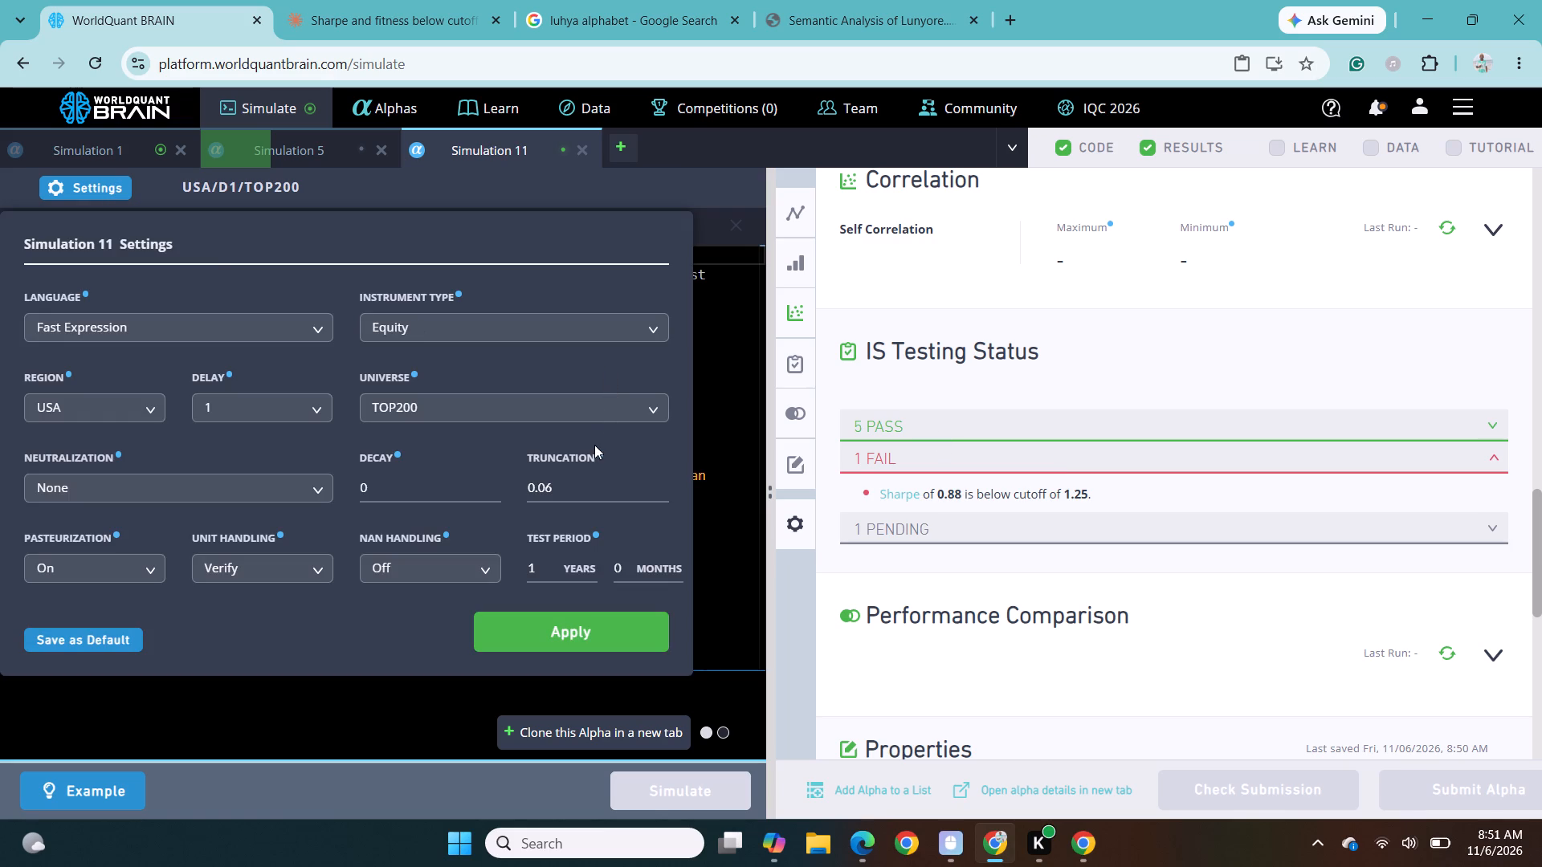
pyautogui.click(573, 482)
pyautogui.press('BackSpace')
pyautogui.press('4')
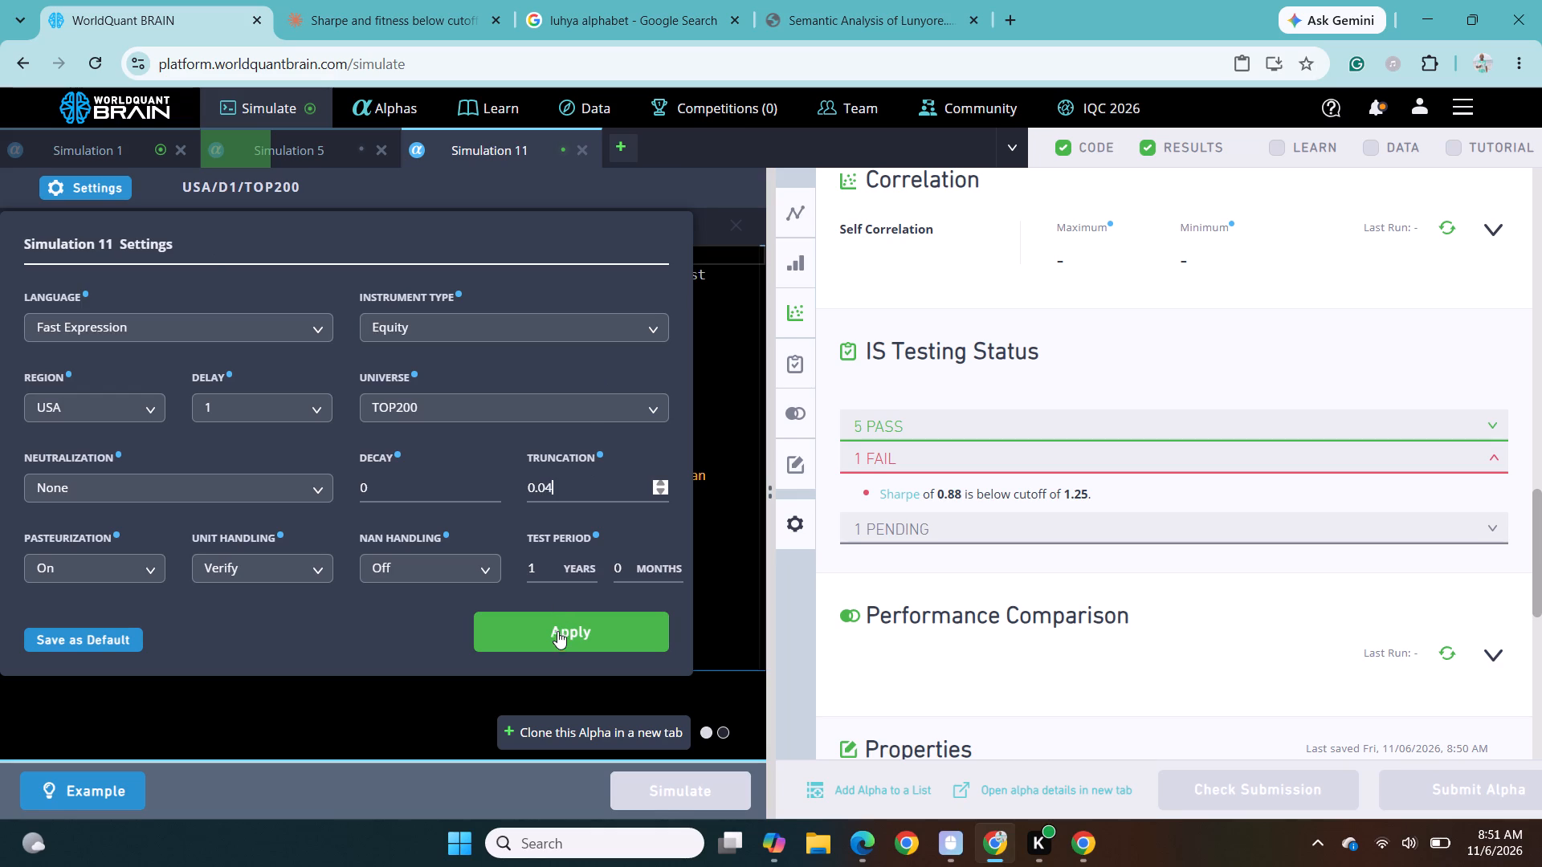
pyautogui.click(557, 633)
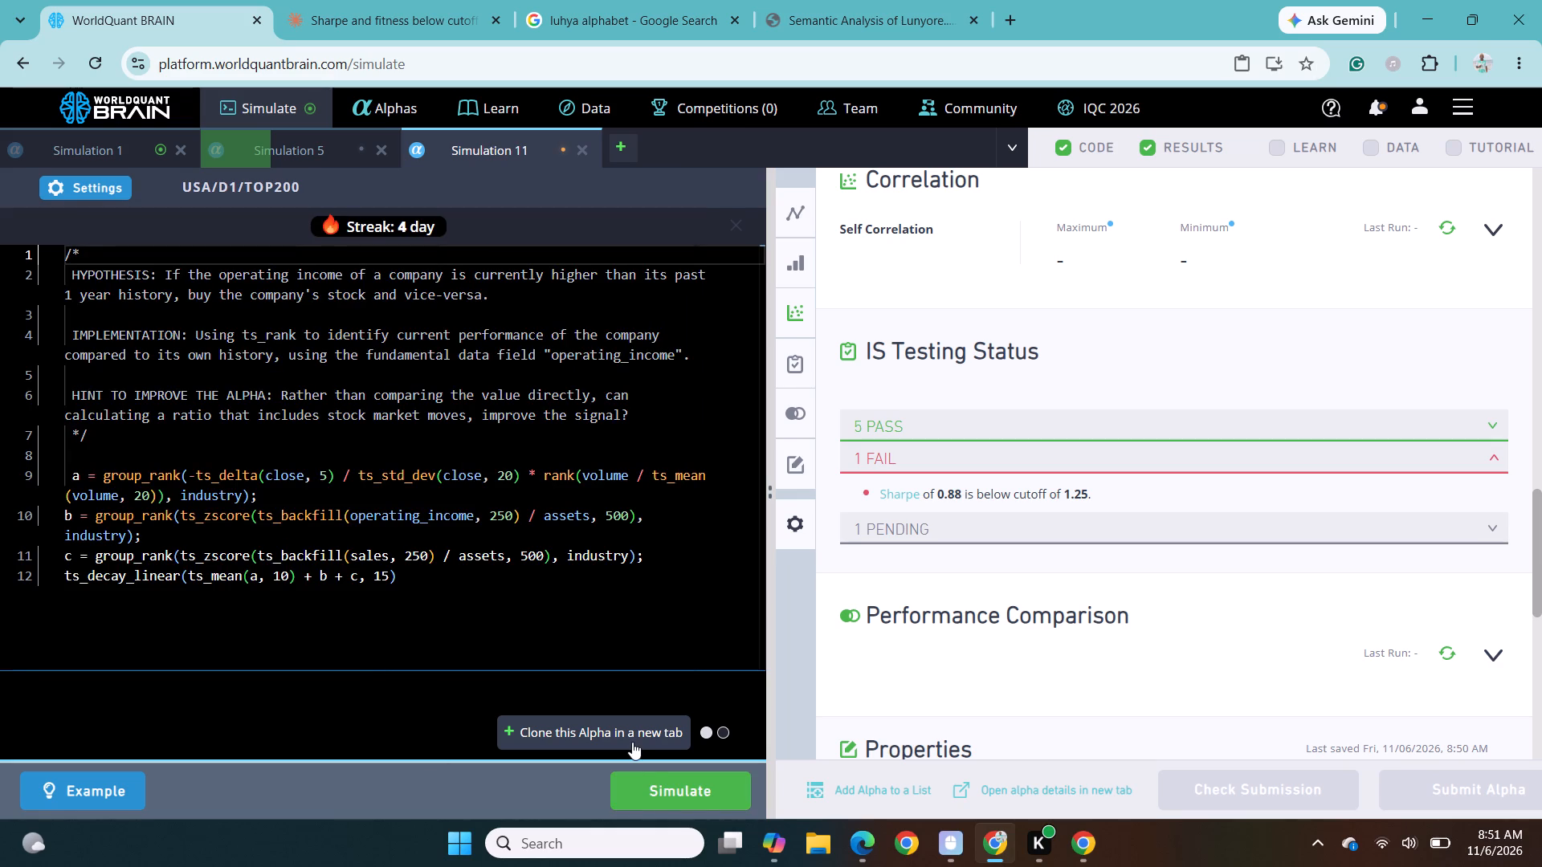
pyautogui.click(677, 791)
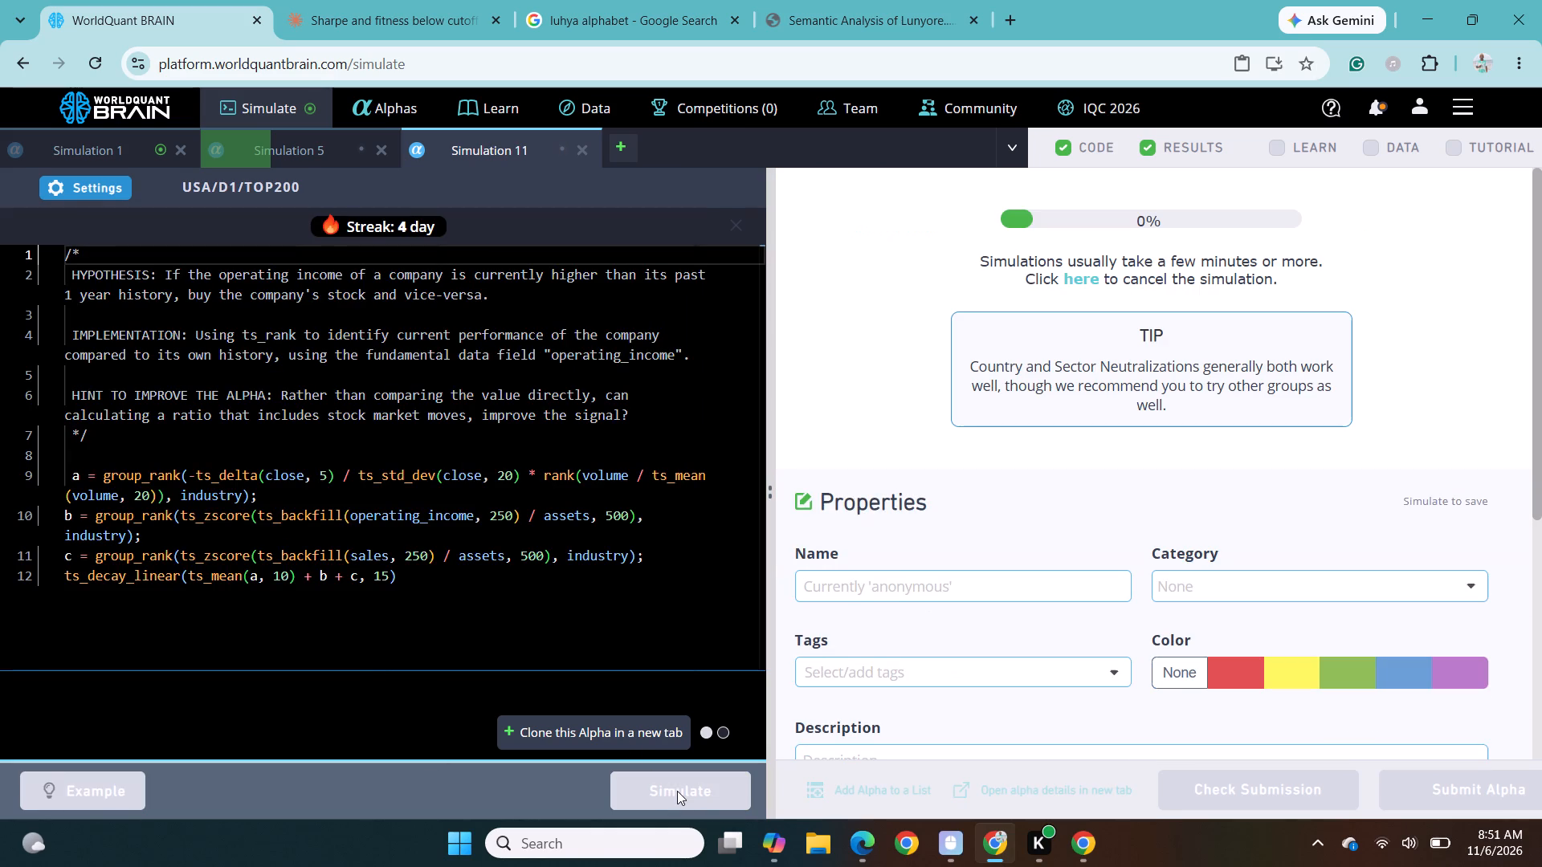
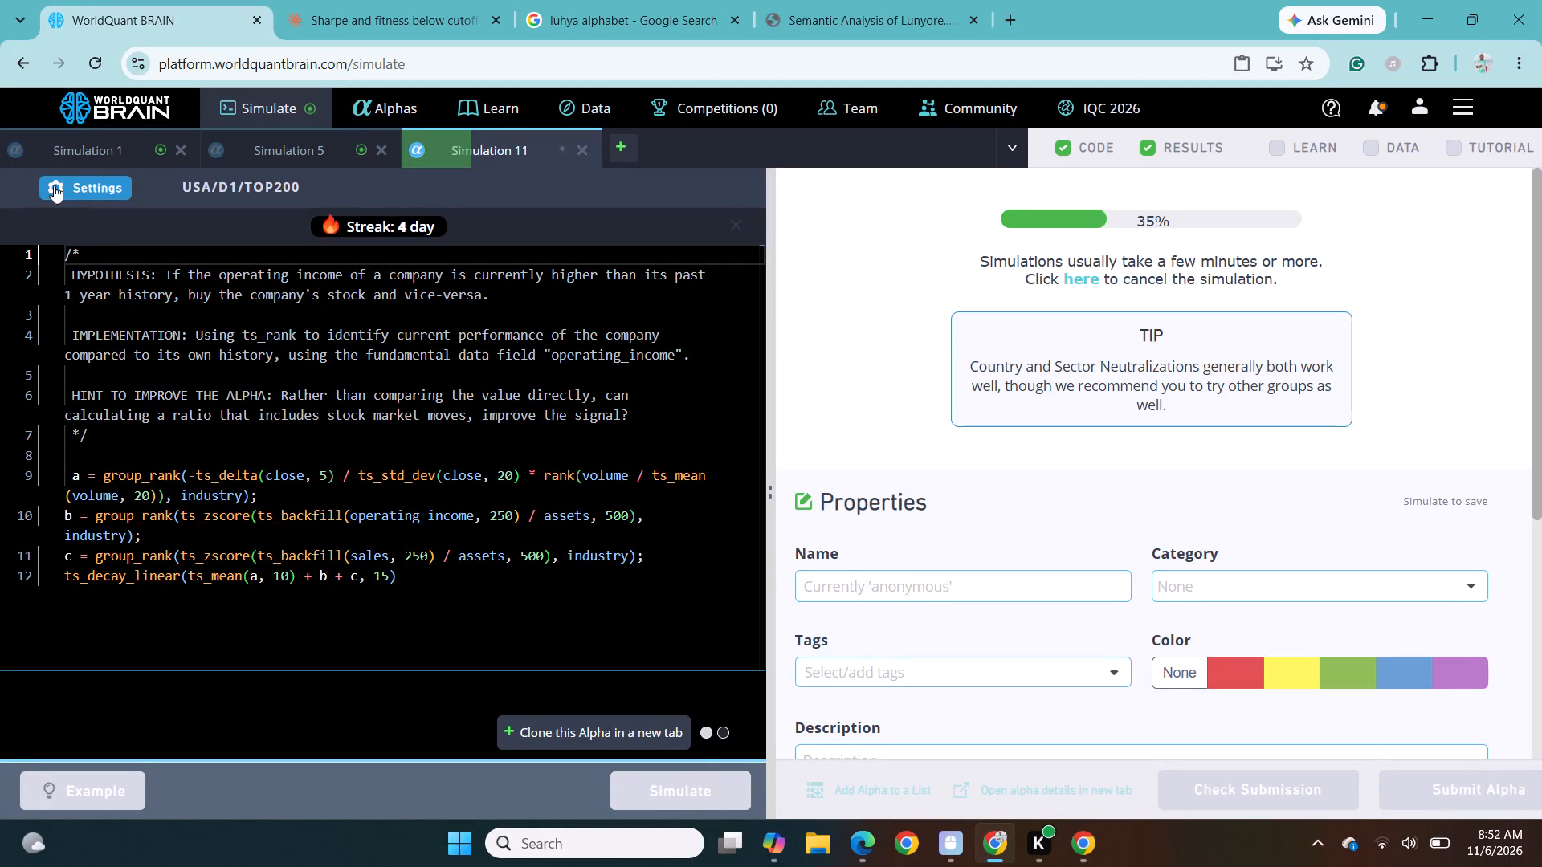
# Switch to the re-run Simulation 1, show its test period and expand its failed checks under IS Testing Status.
pyautogui.click(104, 140)
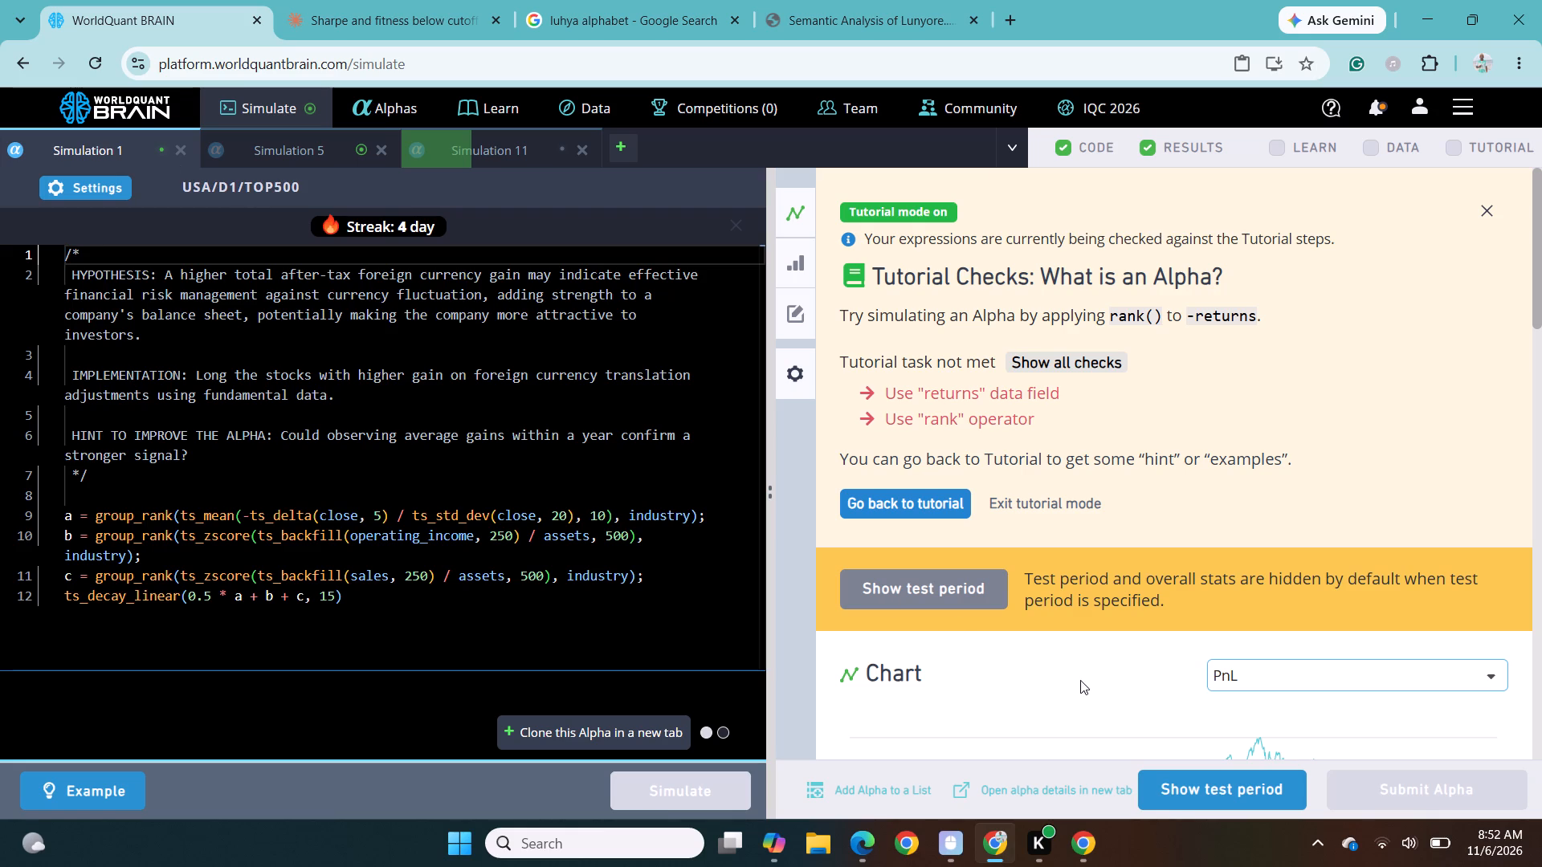
pyautogui.click(1191, 792)
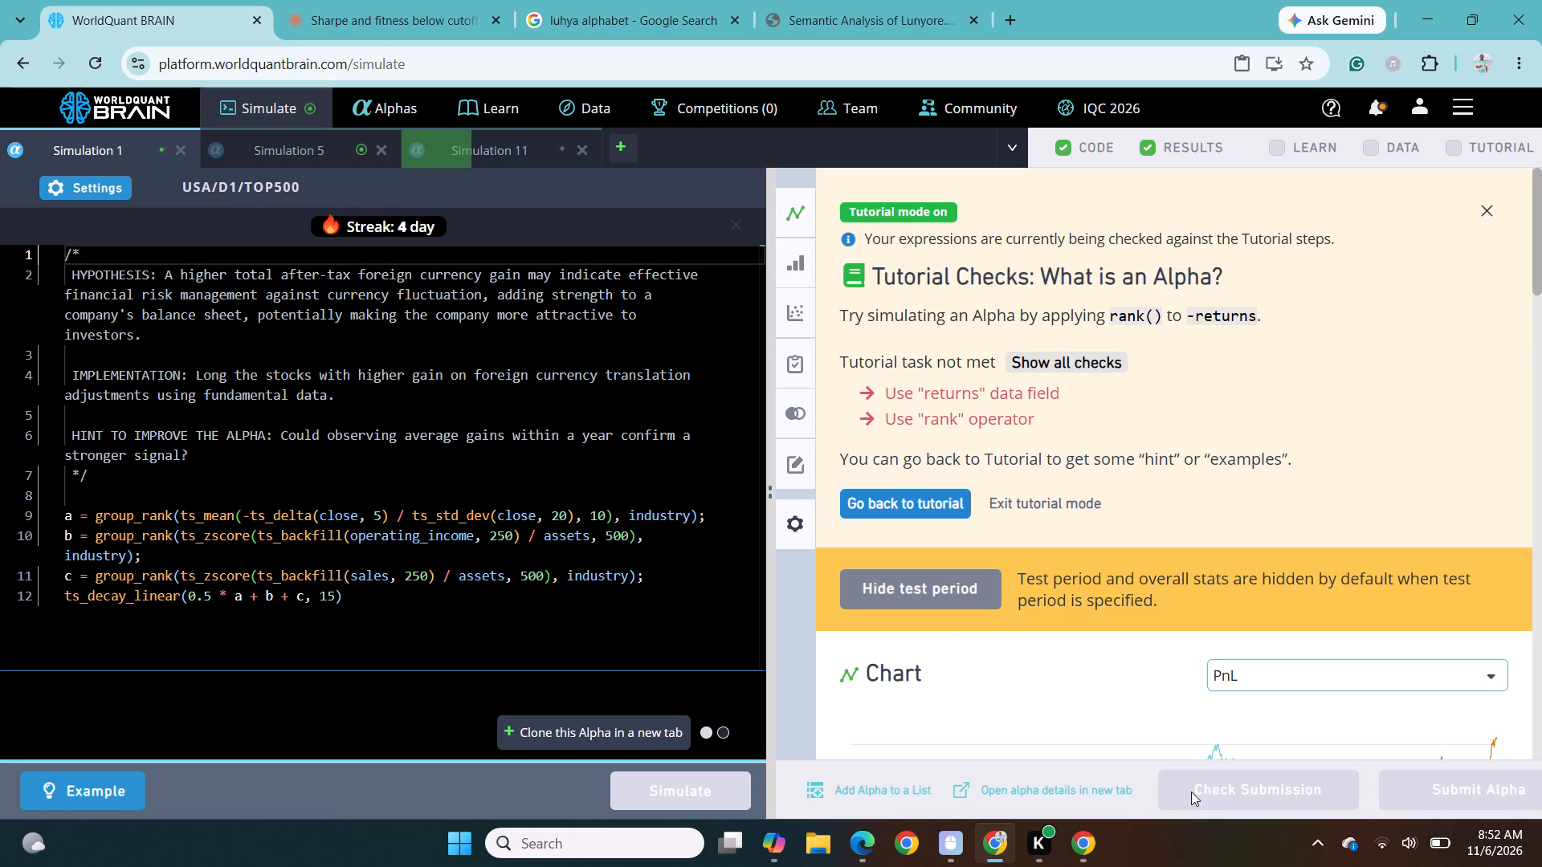
pyautogui.scroll(-4, 1124, 691)
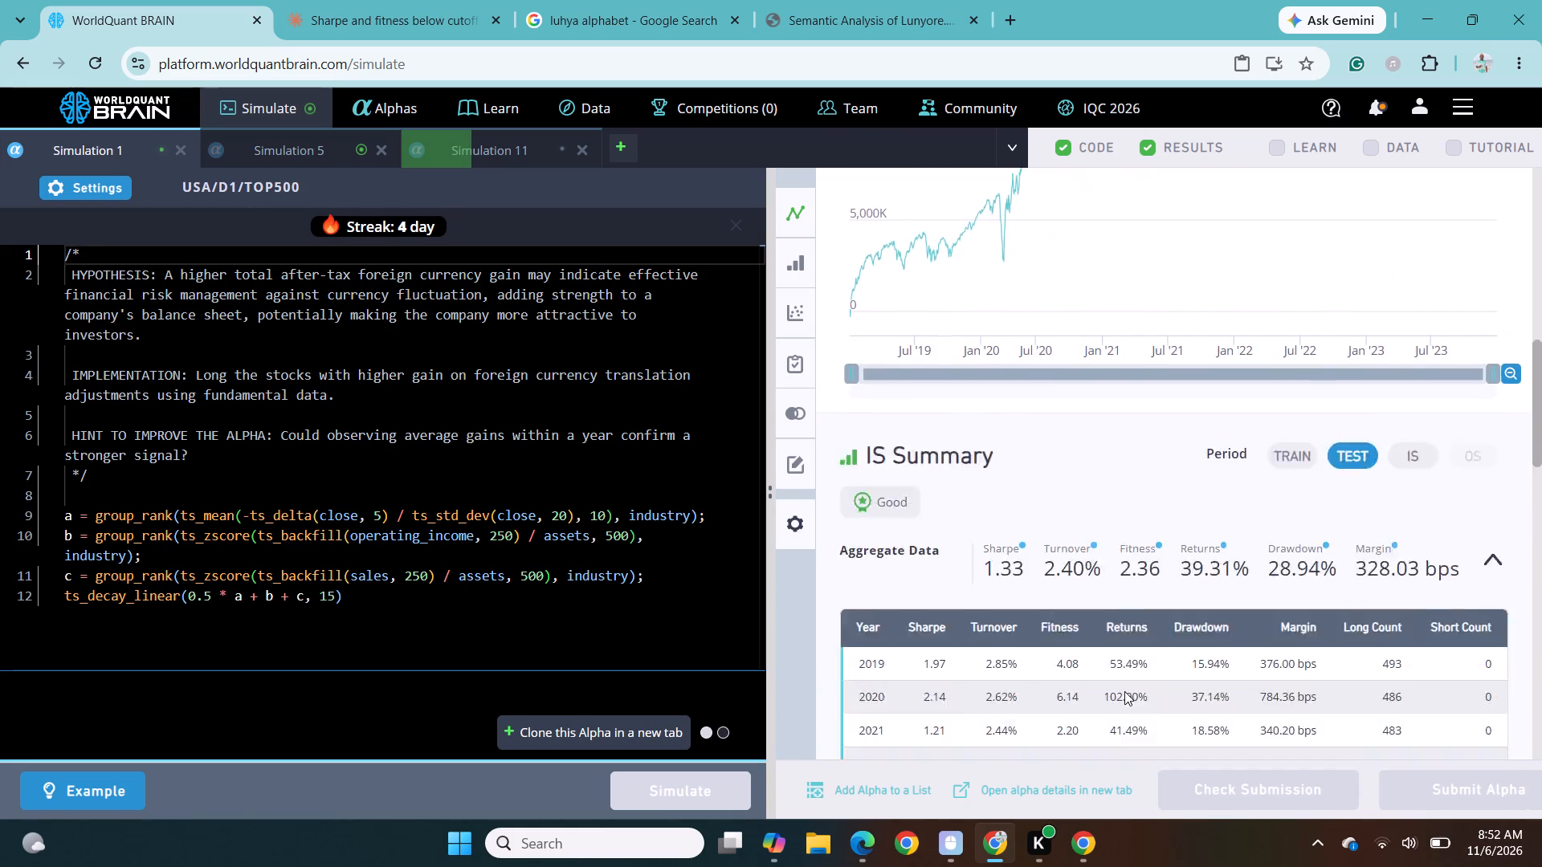
pyautogui.scroll(-5, 1124, 691)
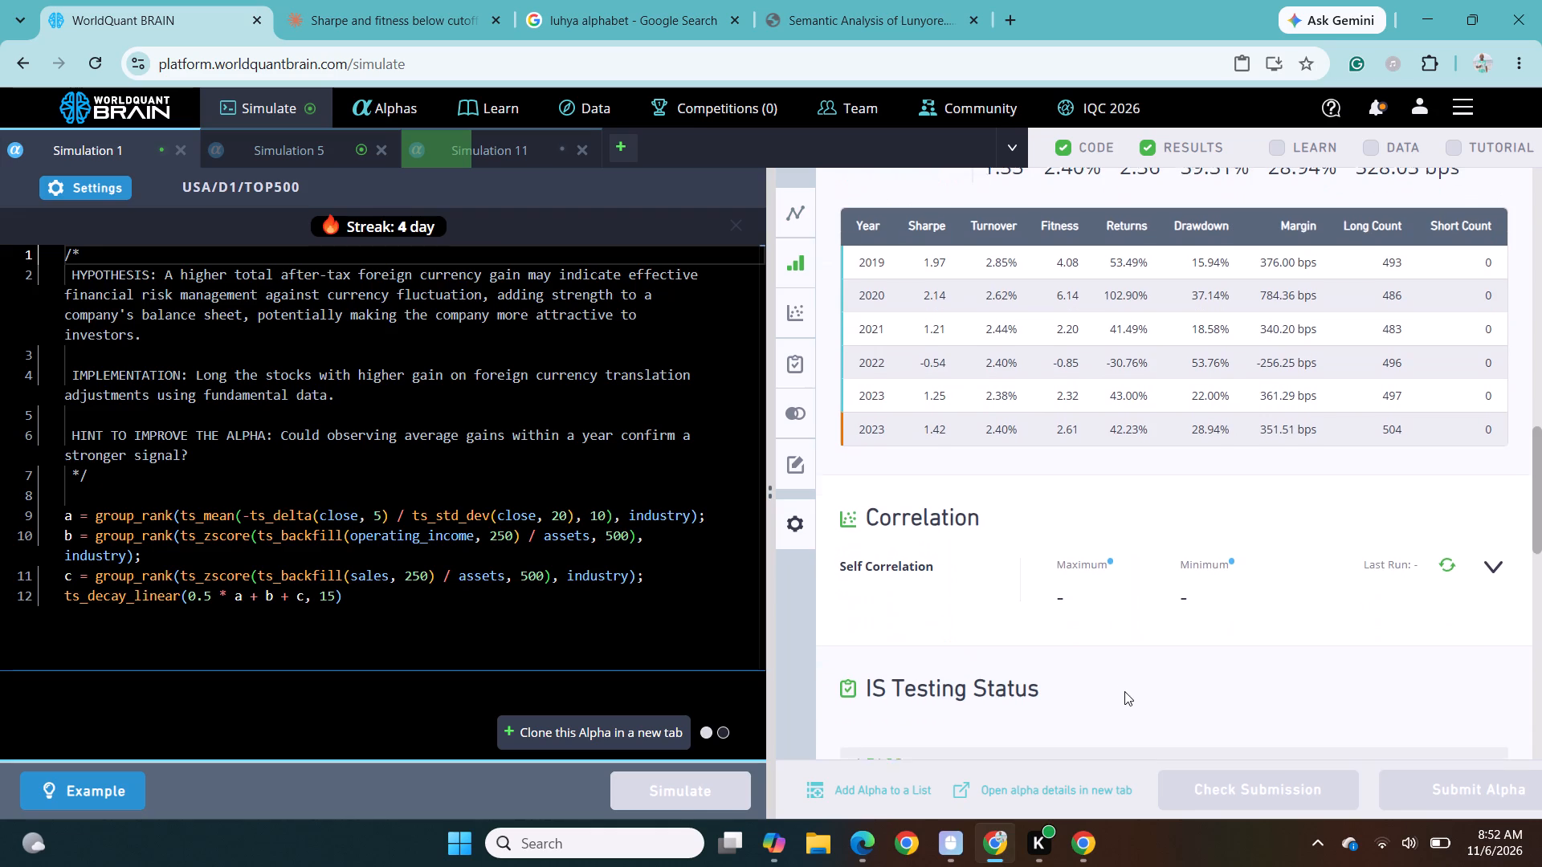
pyautogui.scroll(-1, 1124, 691)
pyautogui.click(1102, 676)
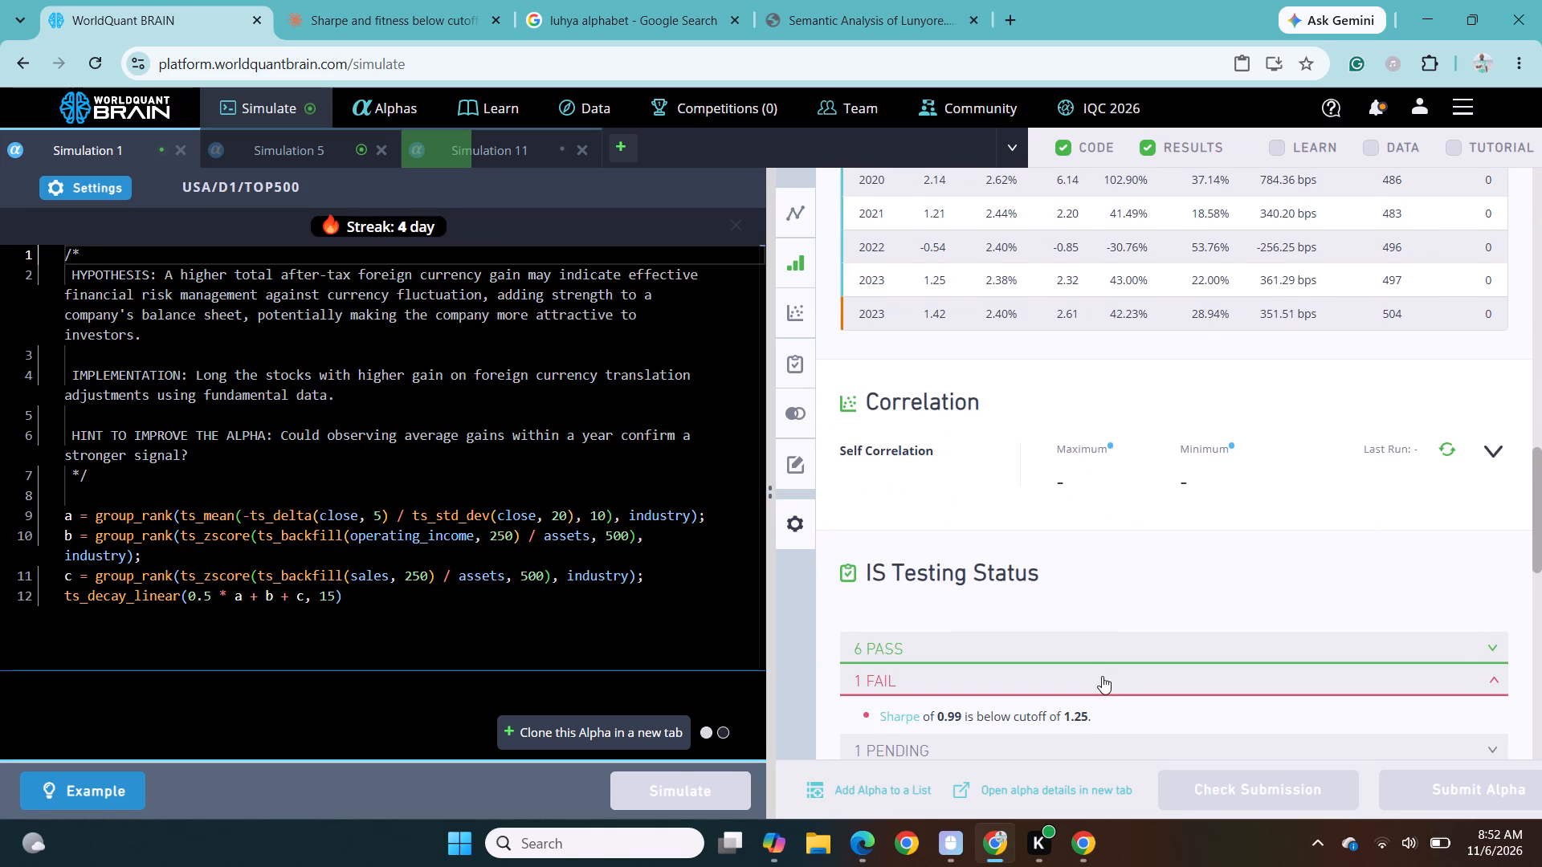
pyautogui.scroll(-1, 1102, 676)
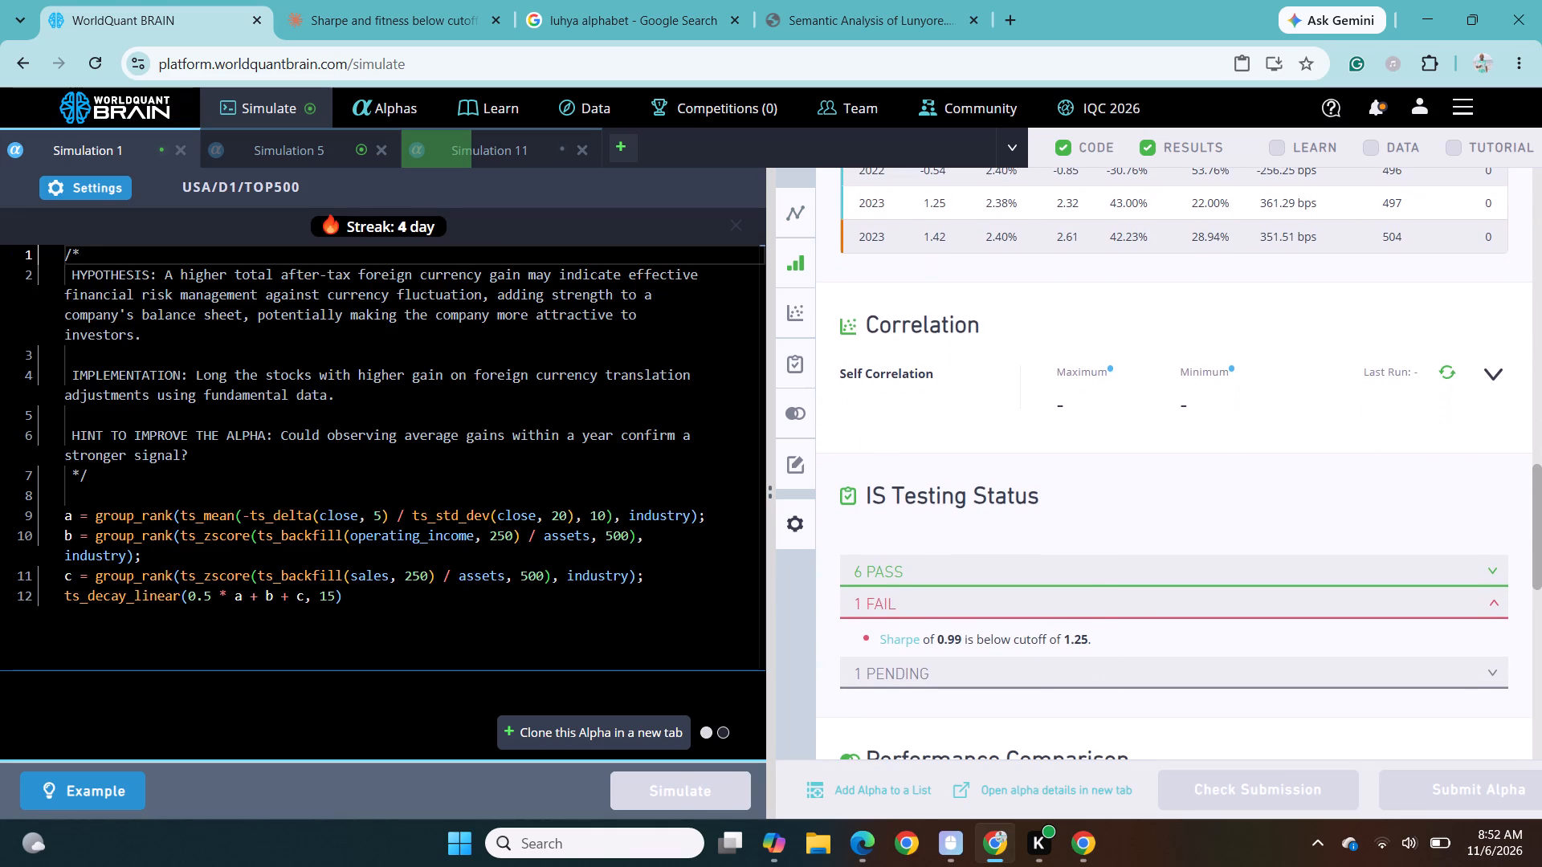
# Set the universe of Simulation 1 to TOP200, apply the change and run the simulation.
pyautogui.click(89, 186)
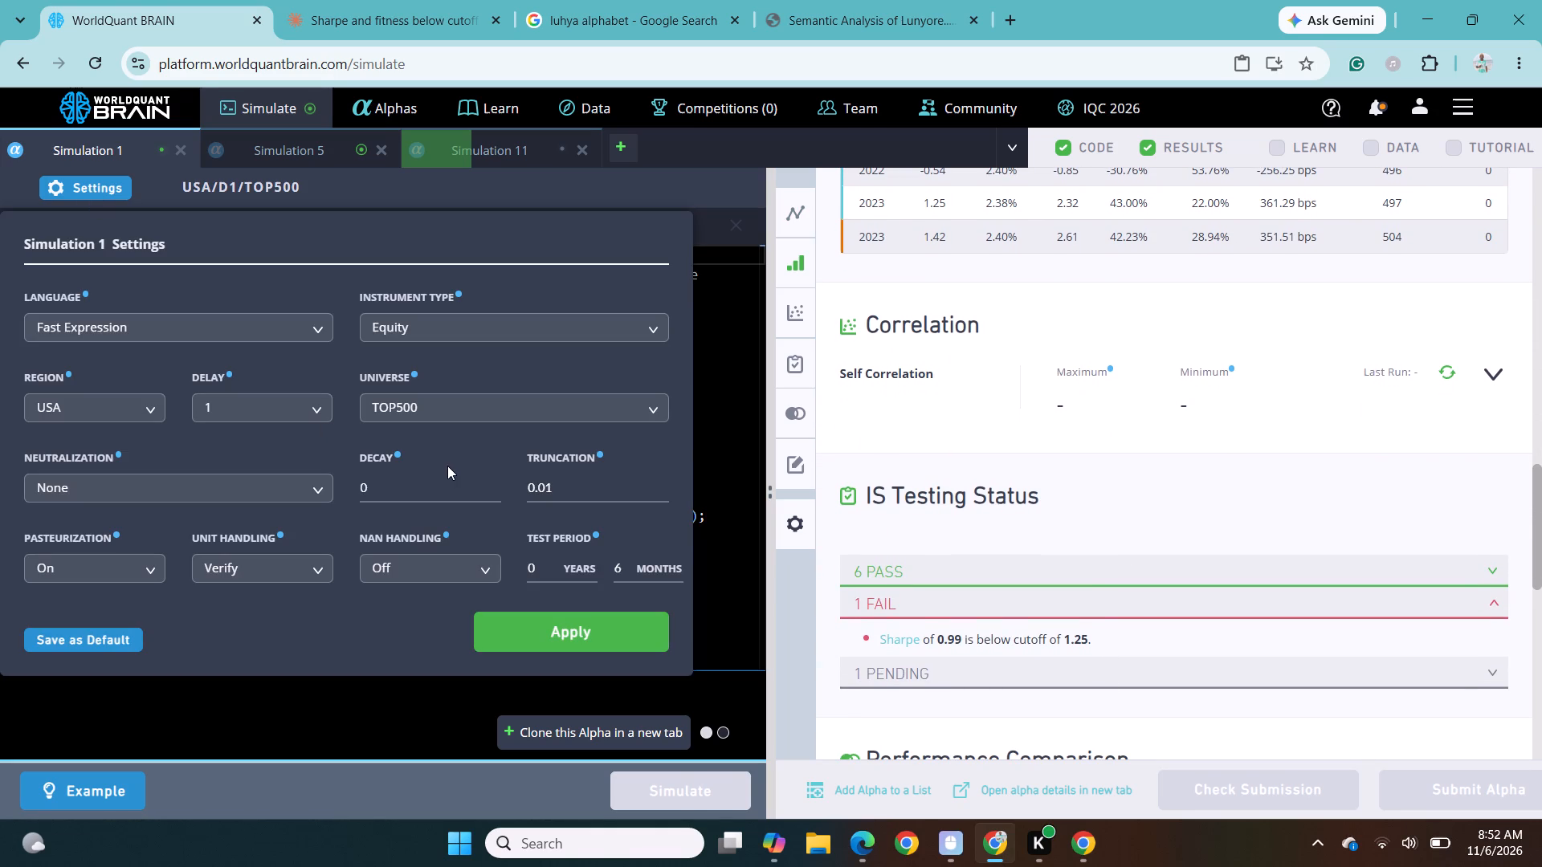
pyautogui.click(651, 405)
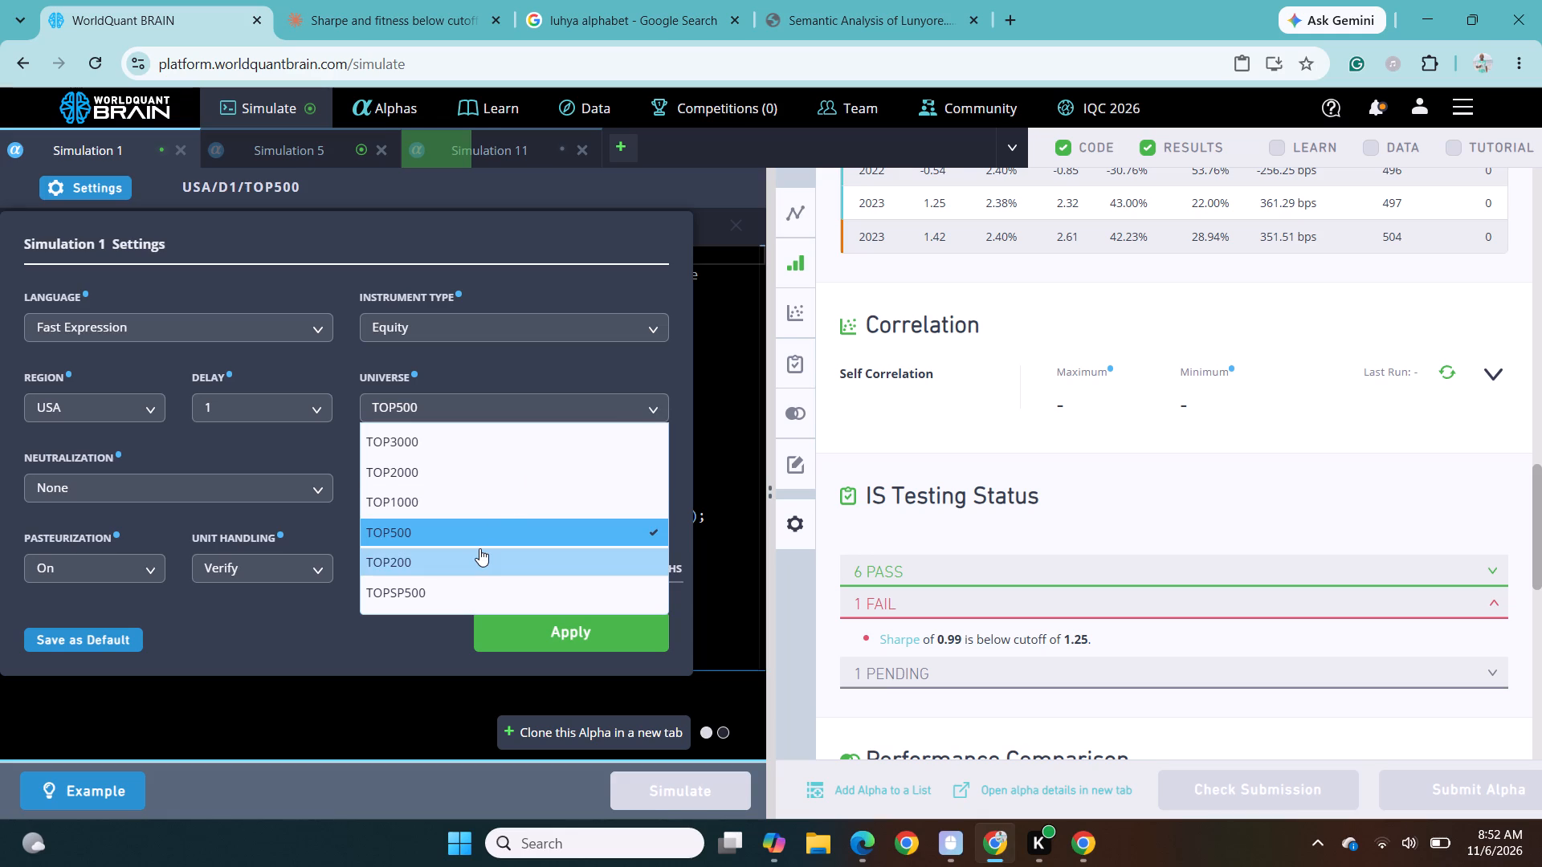
pyautogui.click(479, 548)
pyautogui.click(579, 633)
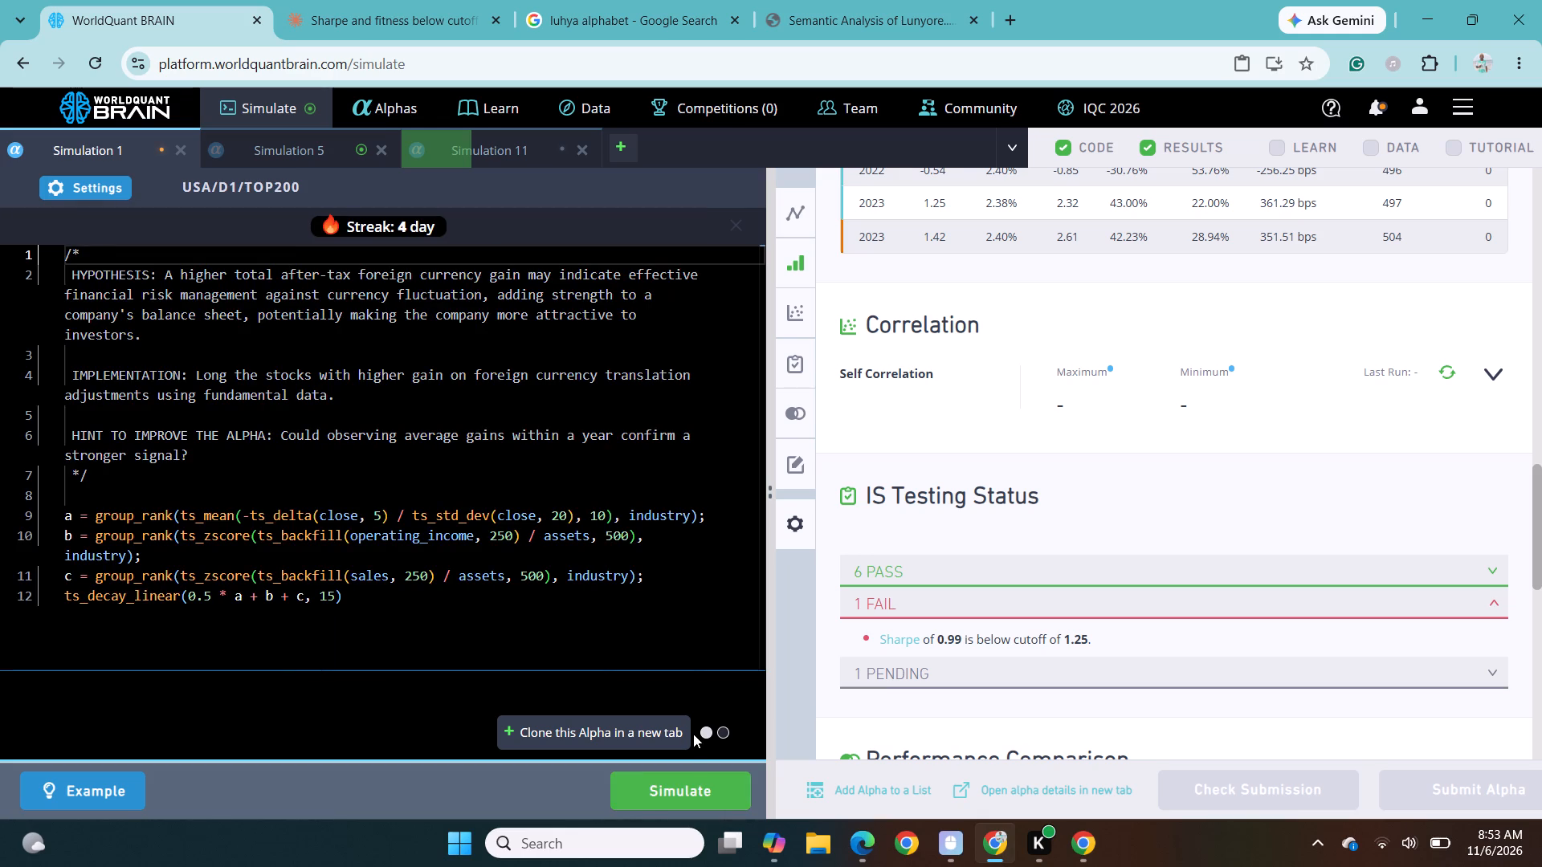
pyautogui.click(675, 791)
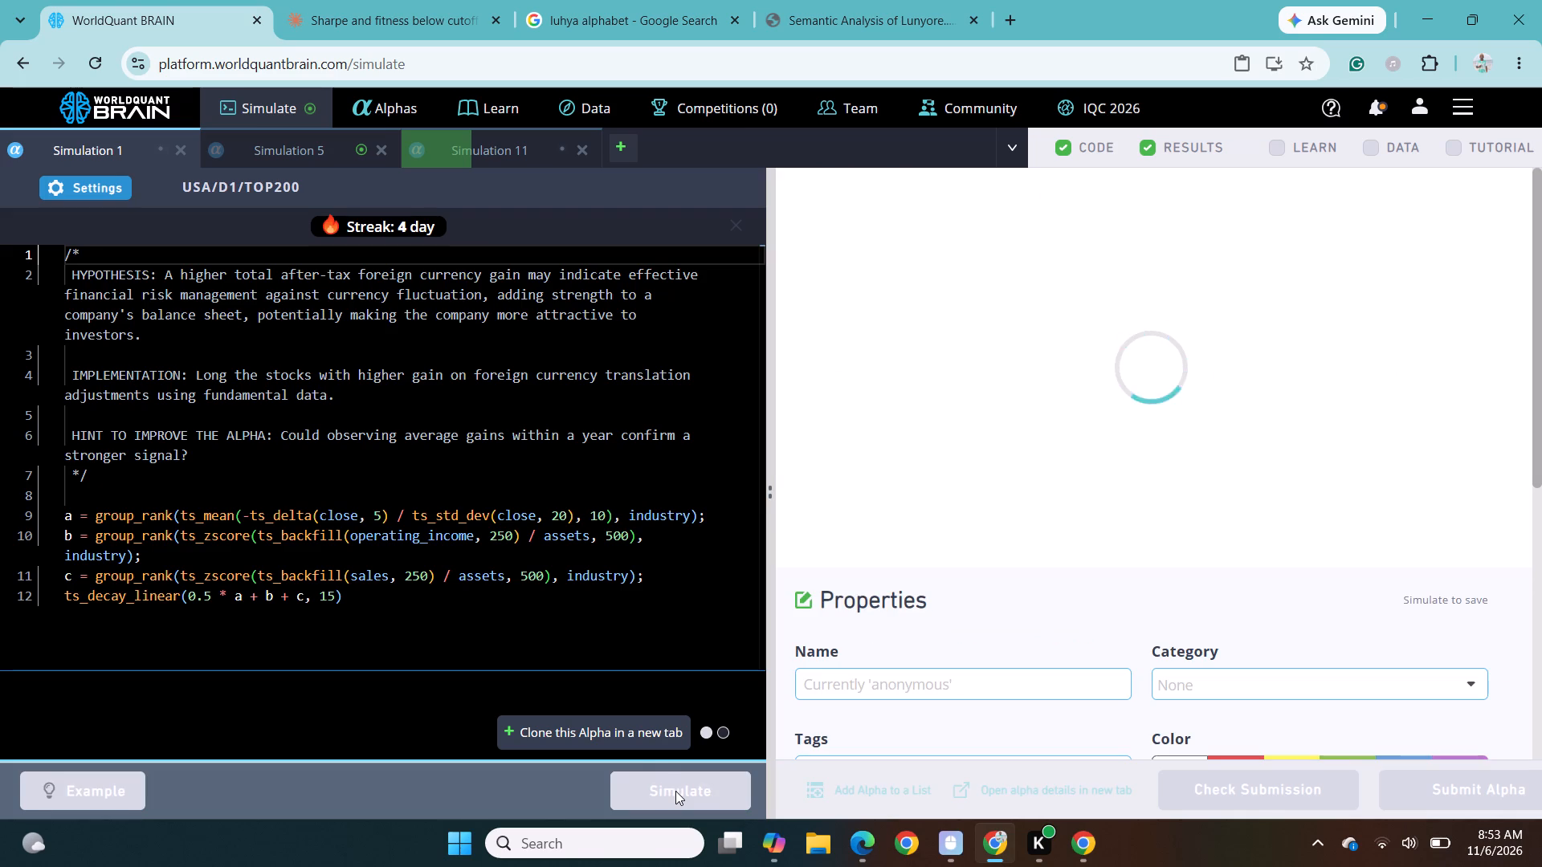
# Switch to the re-run Simulation 5, show its test period and expand its failed checks under IS Testing Status.
pyautogui.click(285, 146)
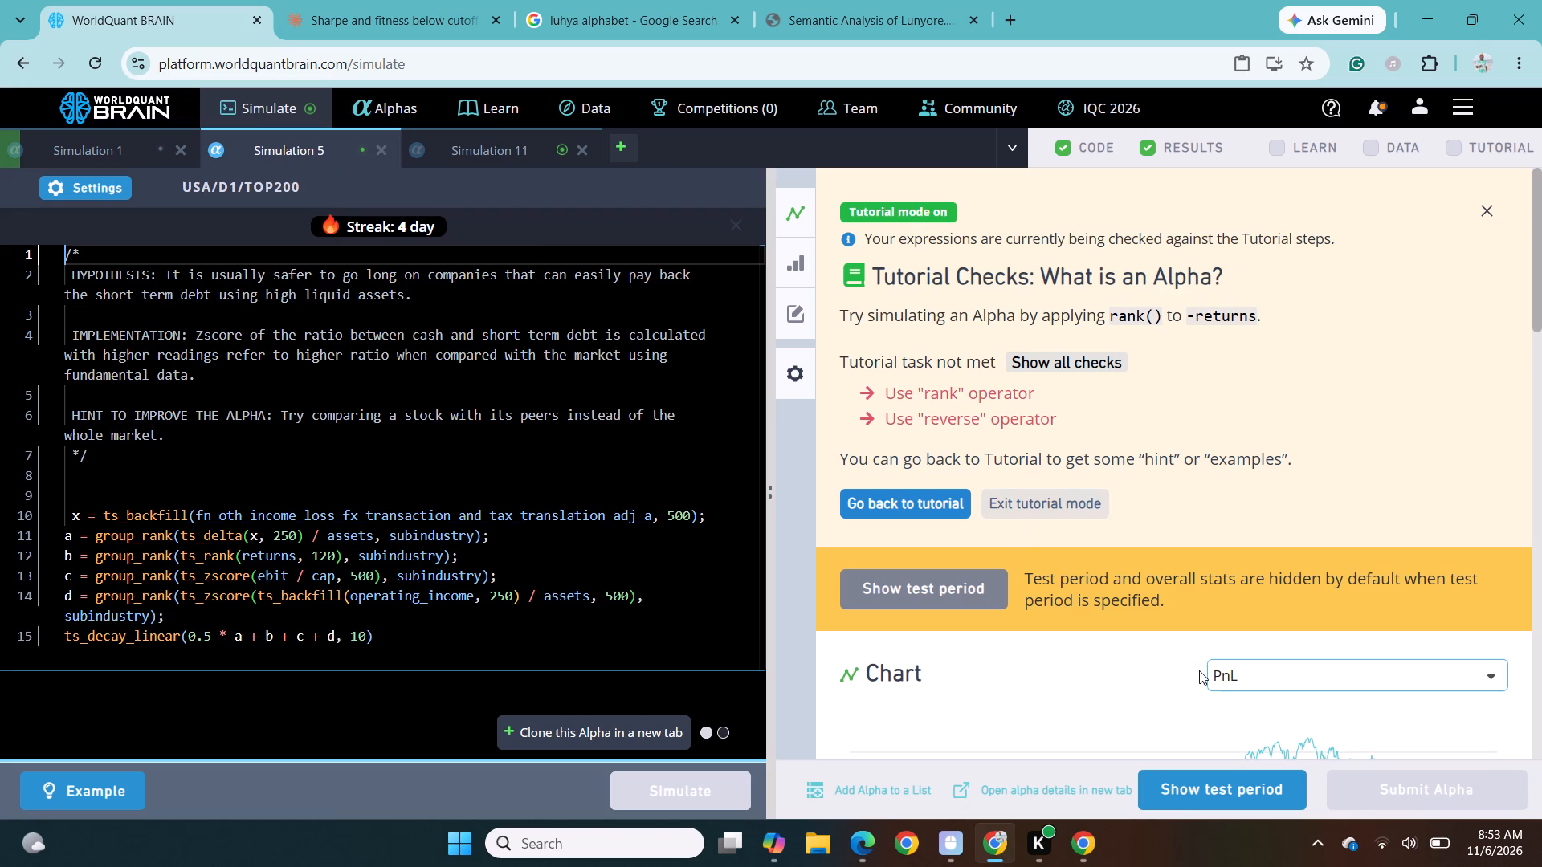
pyautogui.click(1218, 792)
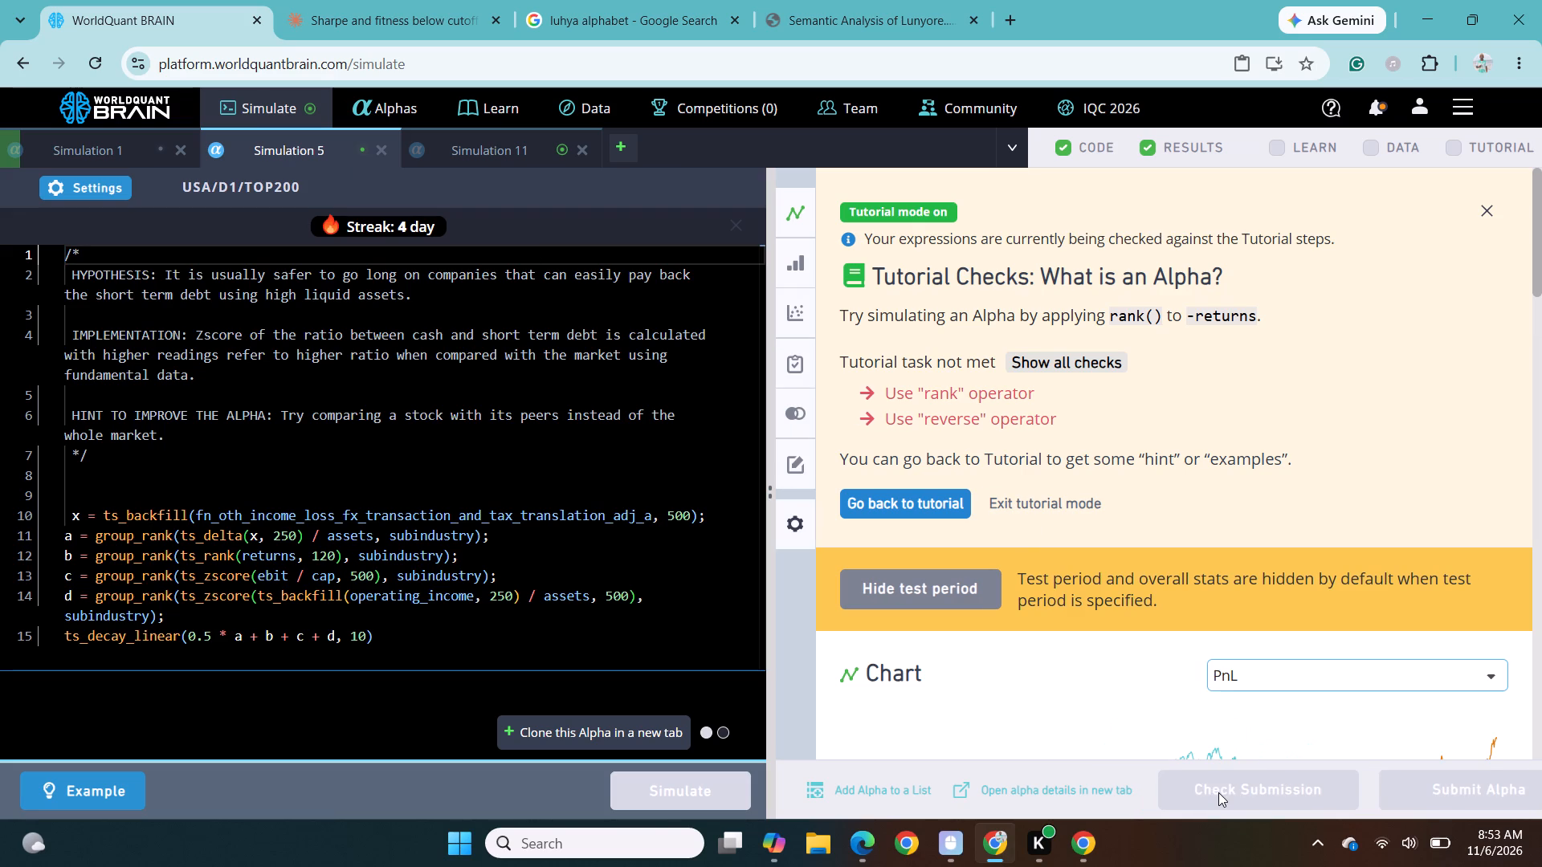
pyautogui.scroll(-1, 1077, 690)
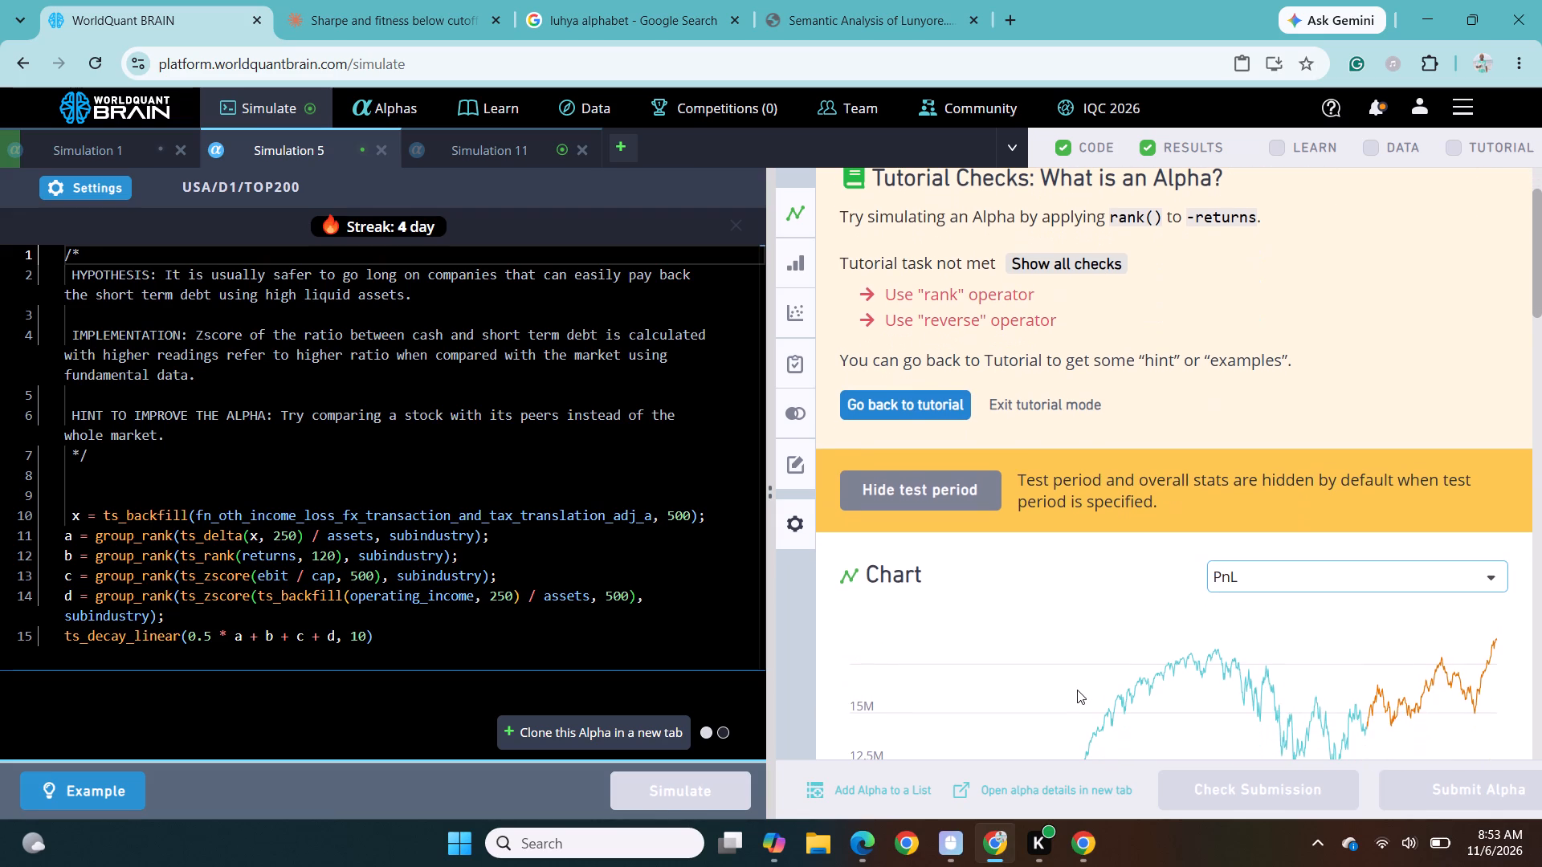
pyautogui.scroll(-1, 1077, 690)
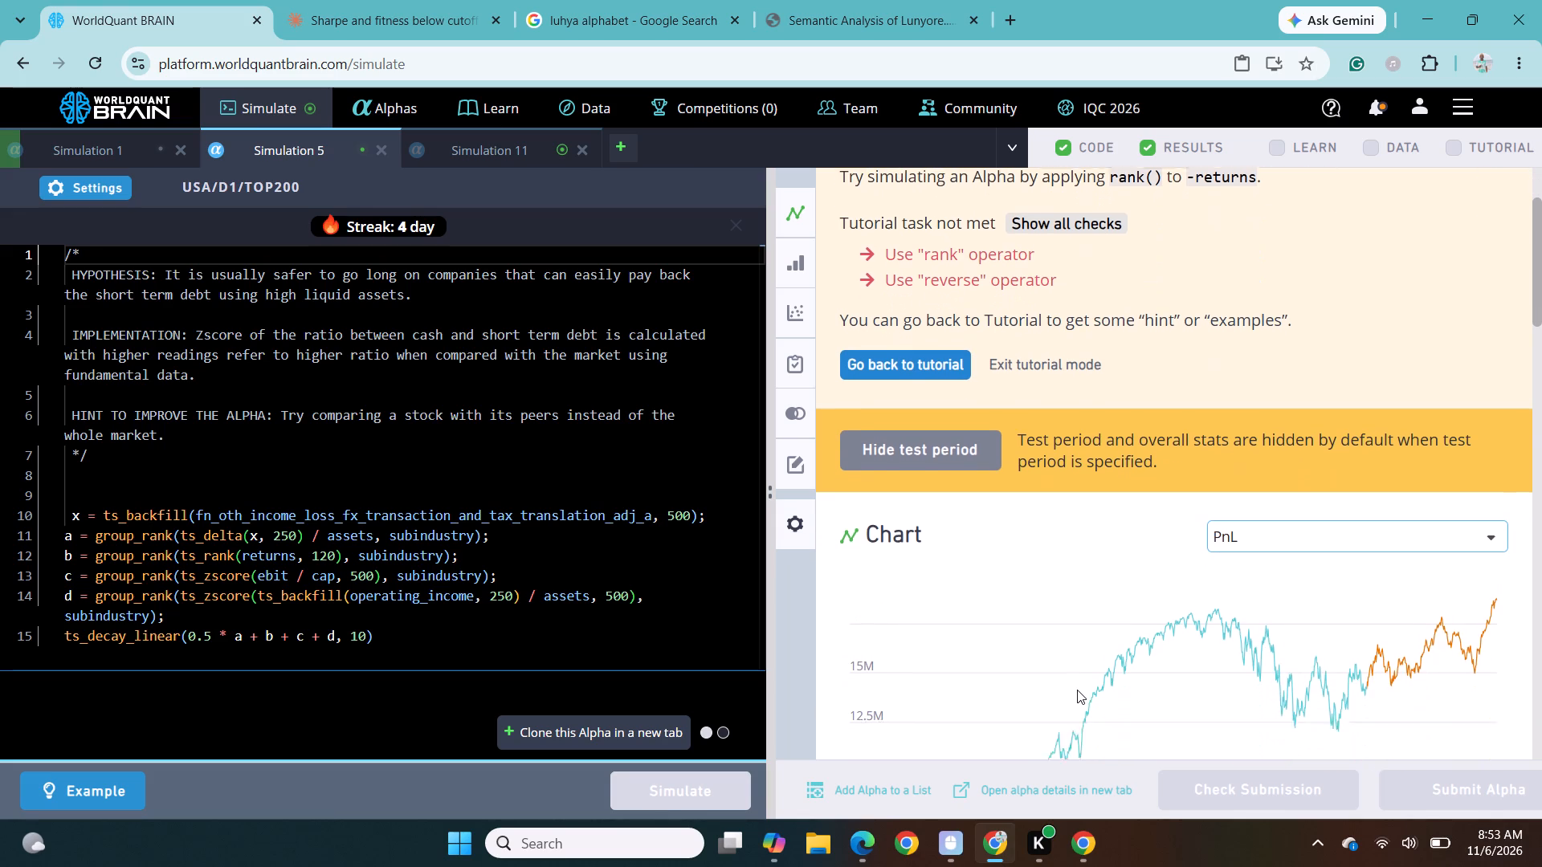
pyautogui.scroll(-4, 1077, 690)
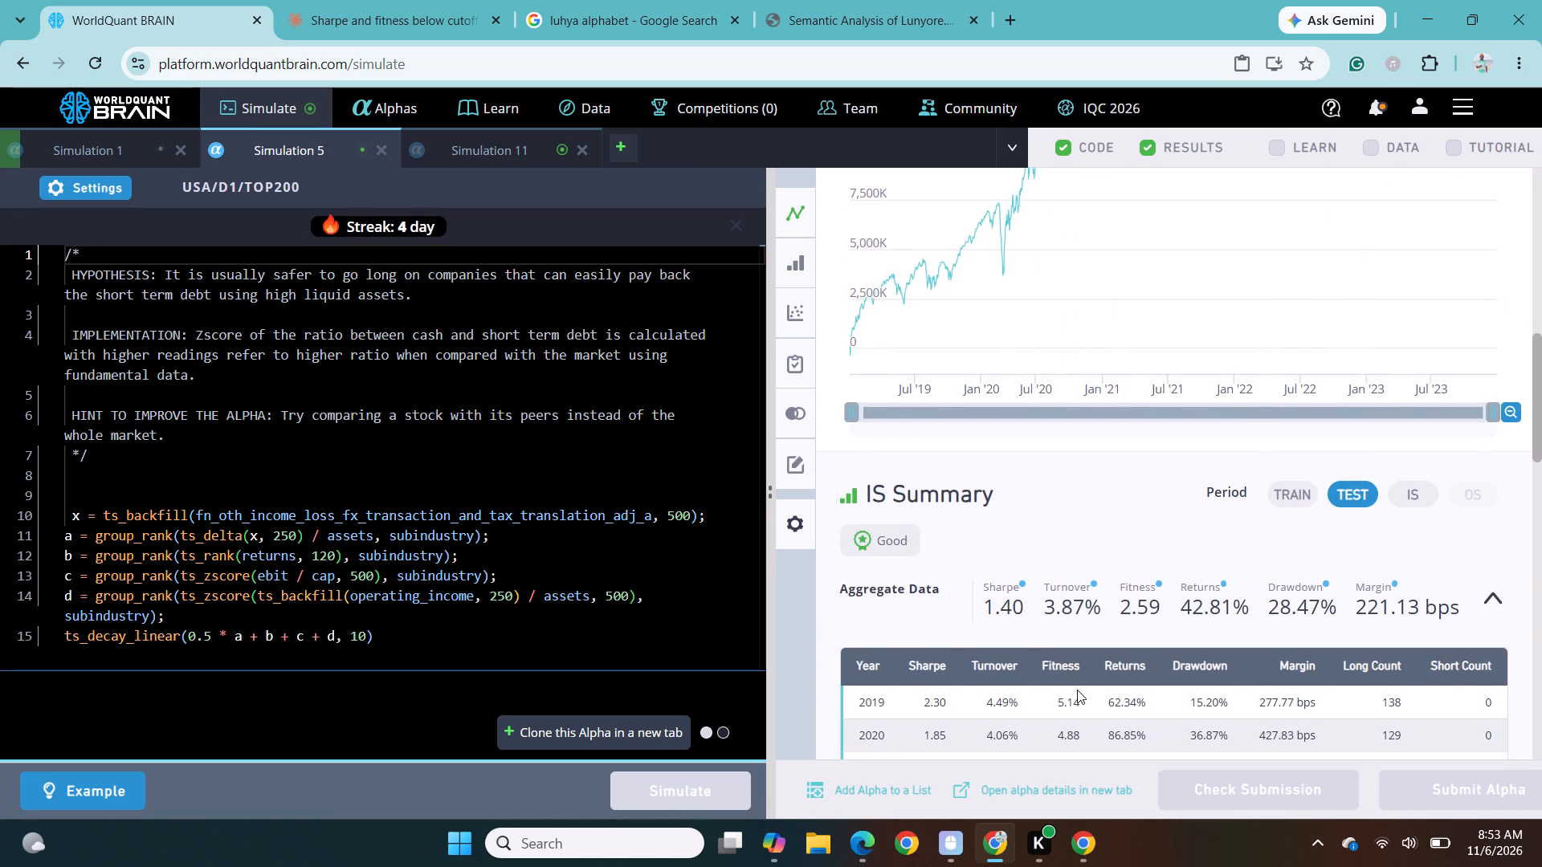
pyautogui.scroll(-2, 1077, 690)
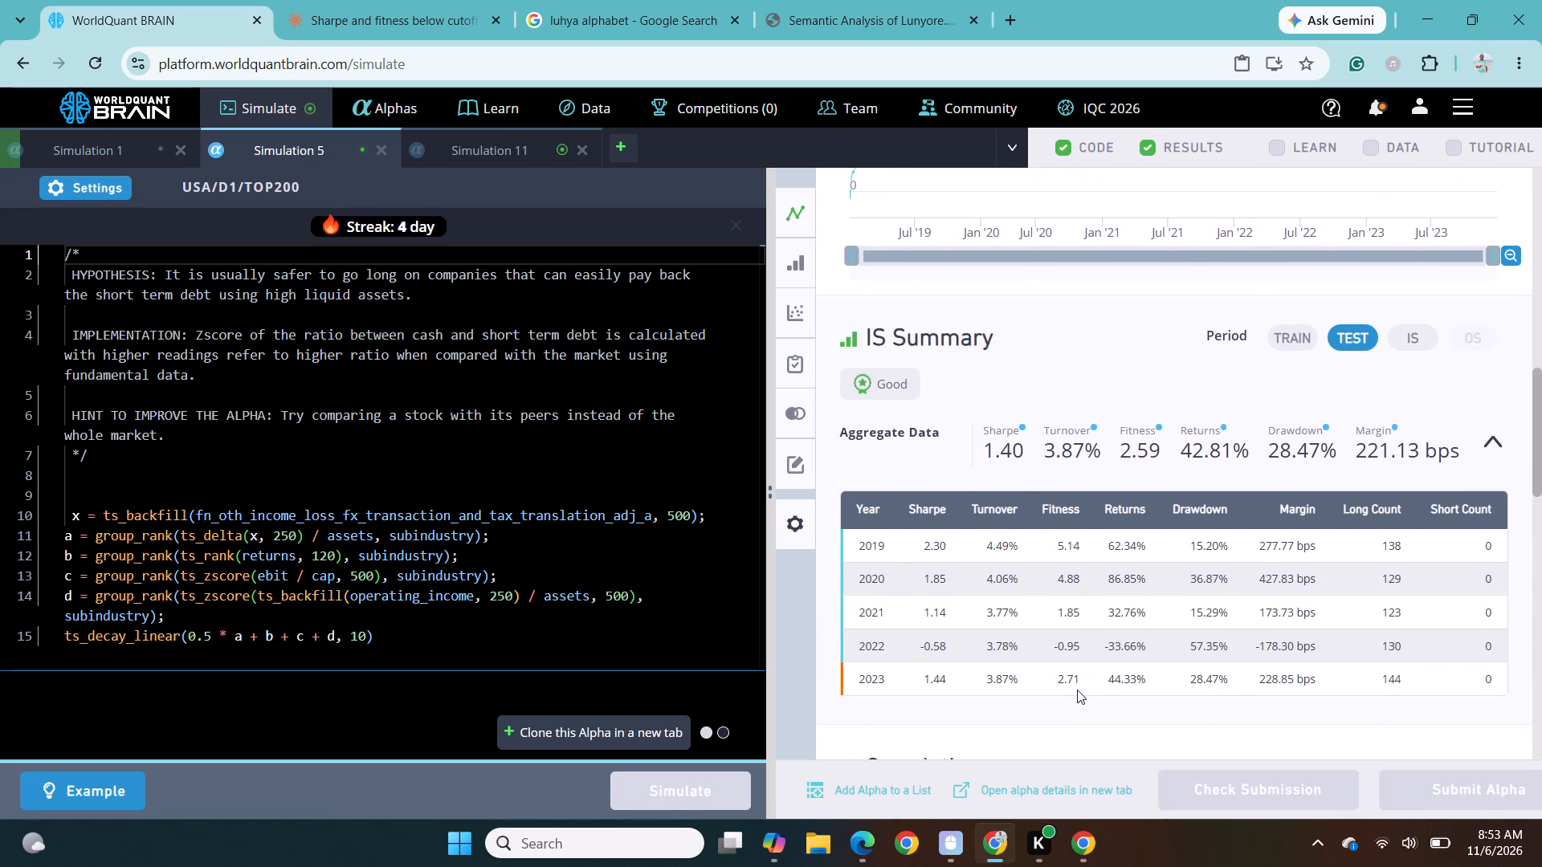
pyautogui.scroll(-2, 1077, 690)
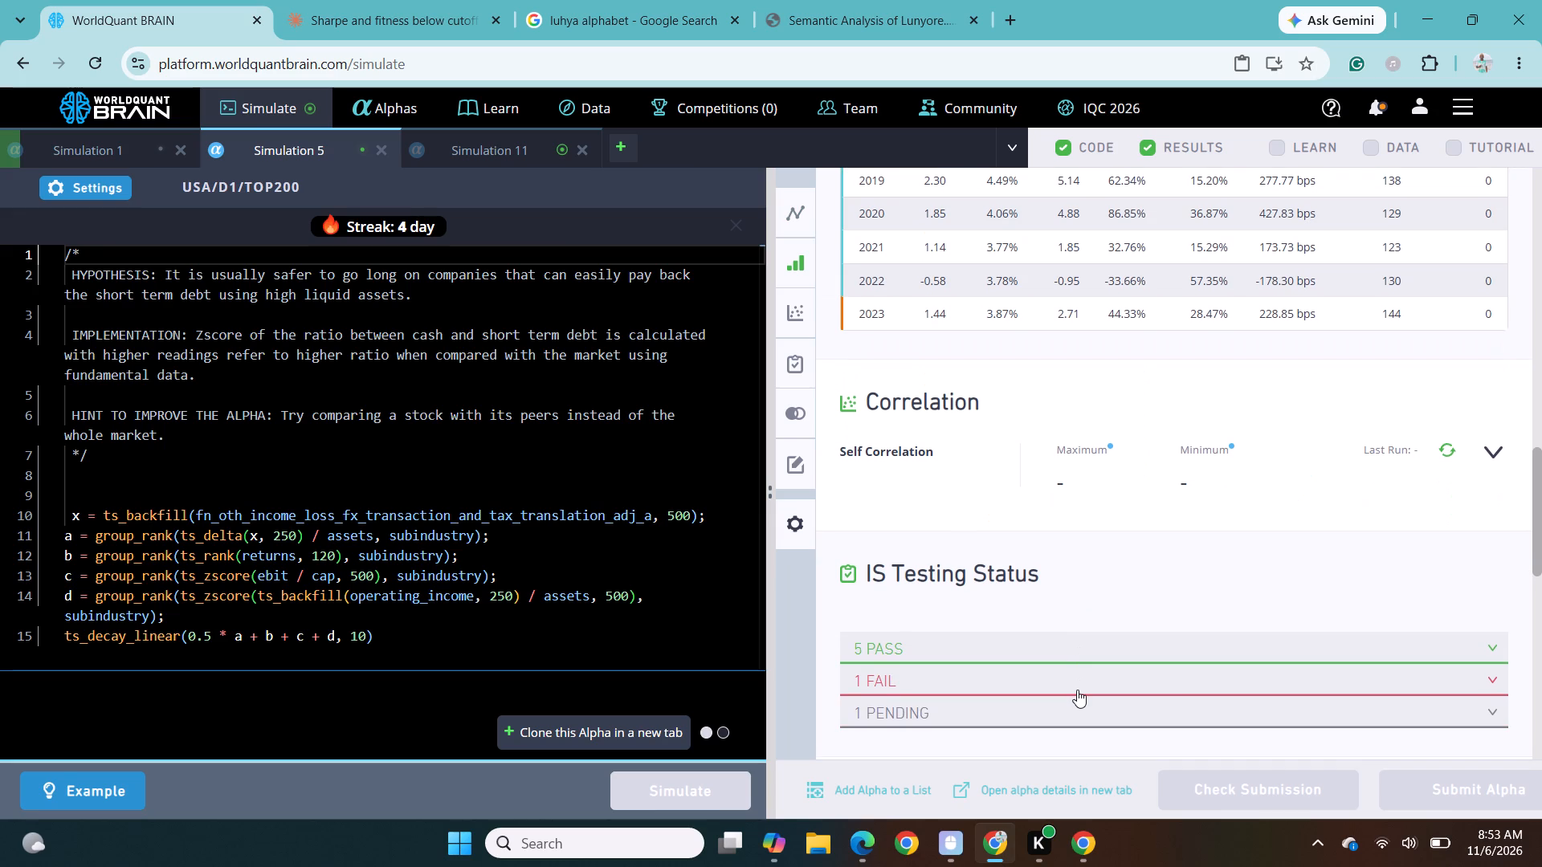
pyautogui.click(1077, 690)
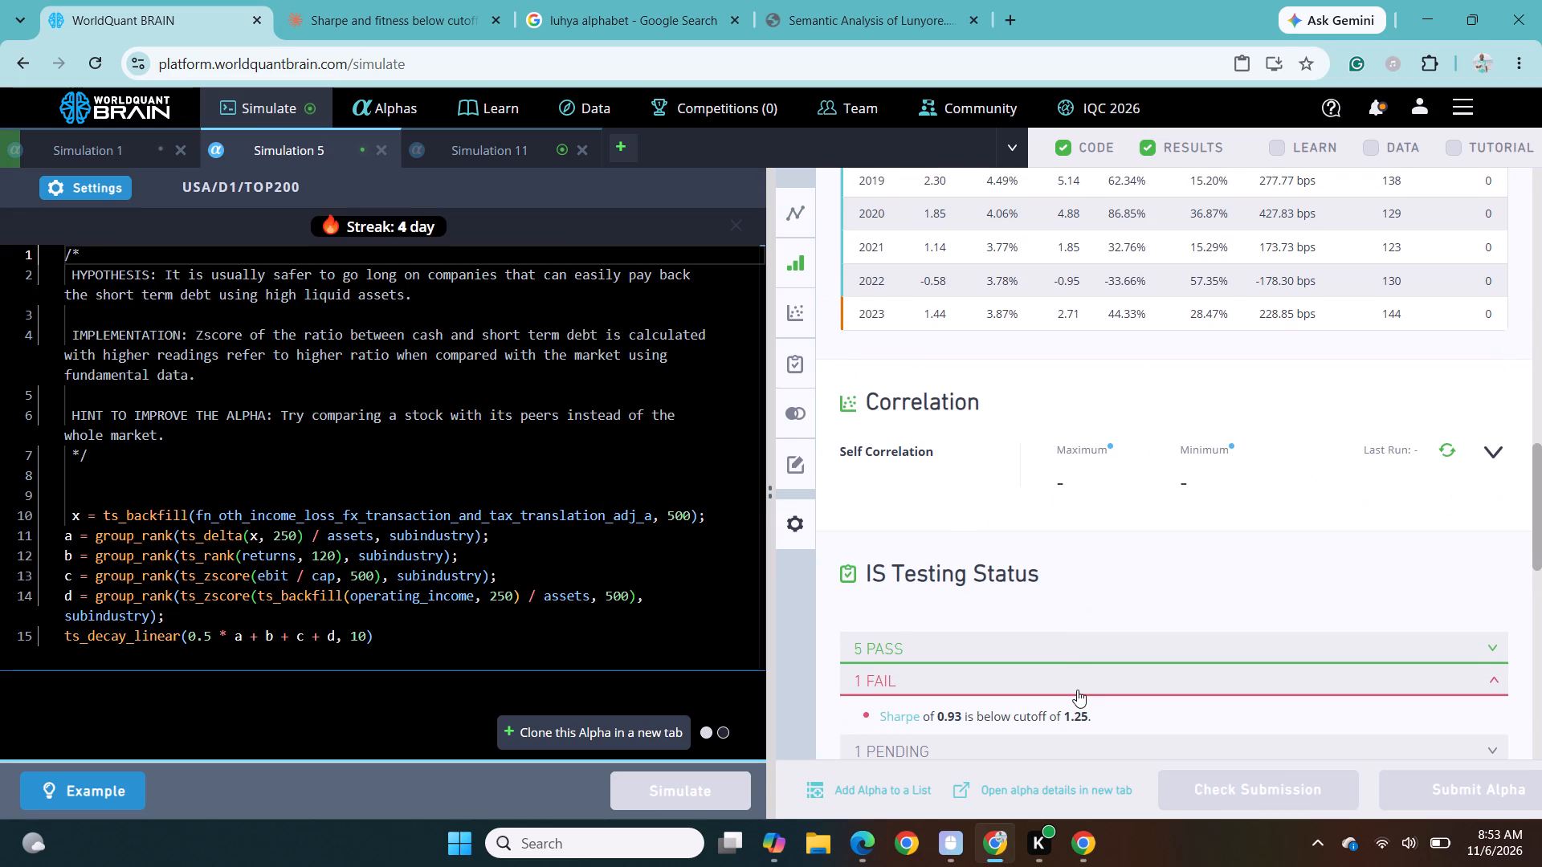
pyautogui.scroll(-1, 1077, 690)
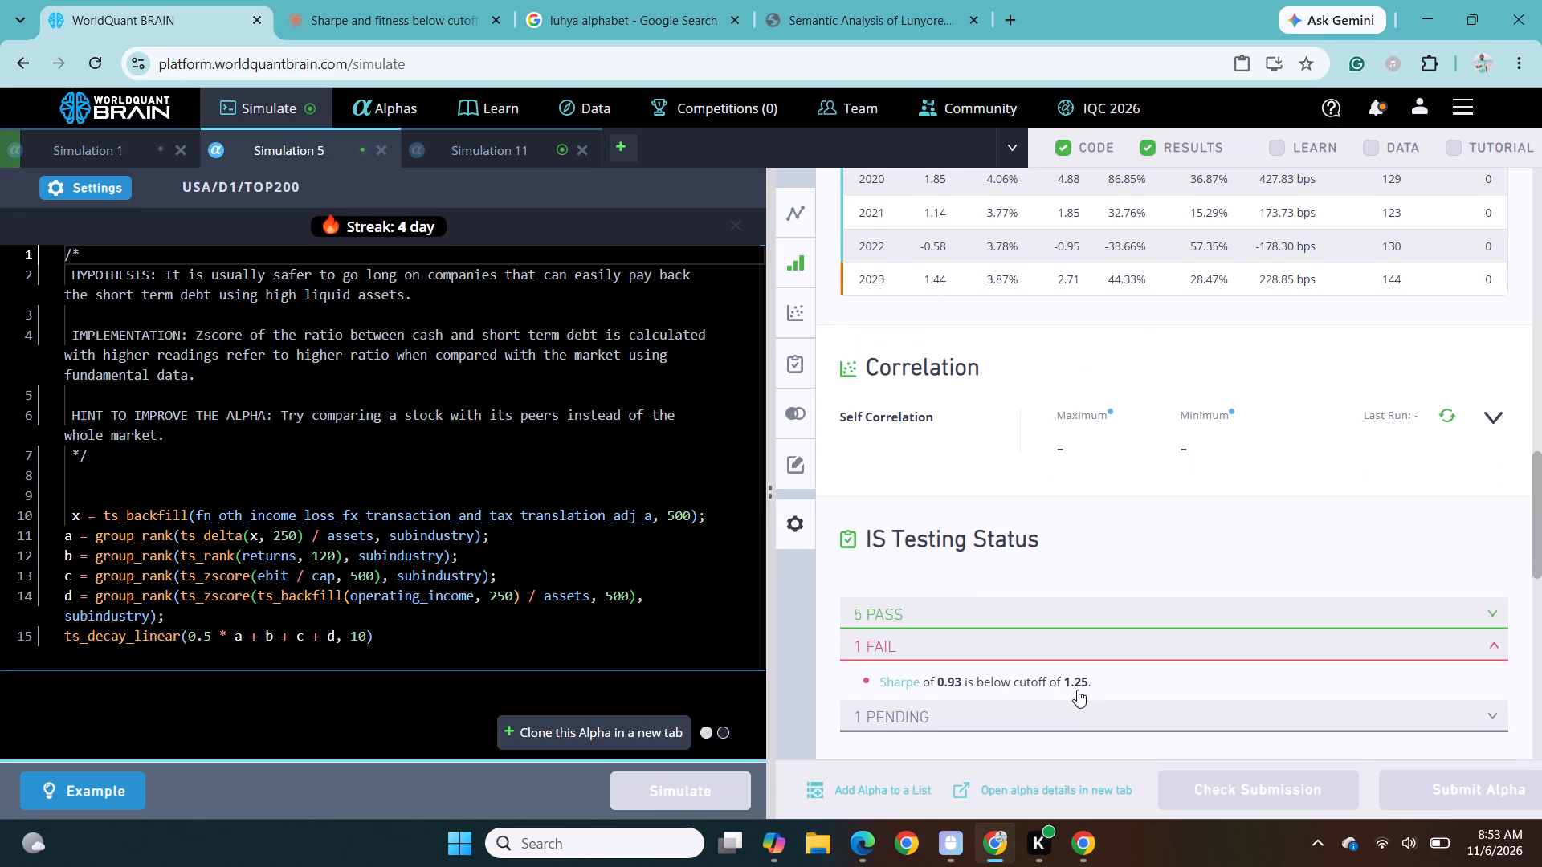
pyautogui.scroll(-3, 1077, 690)
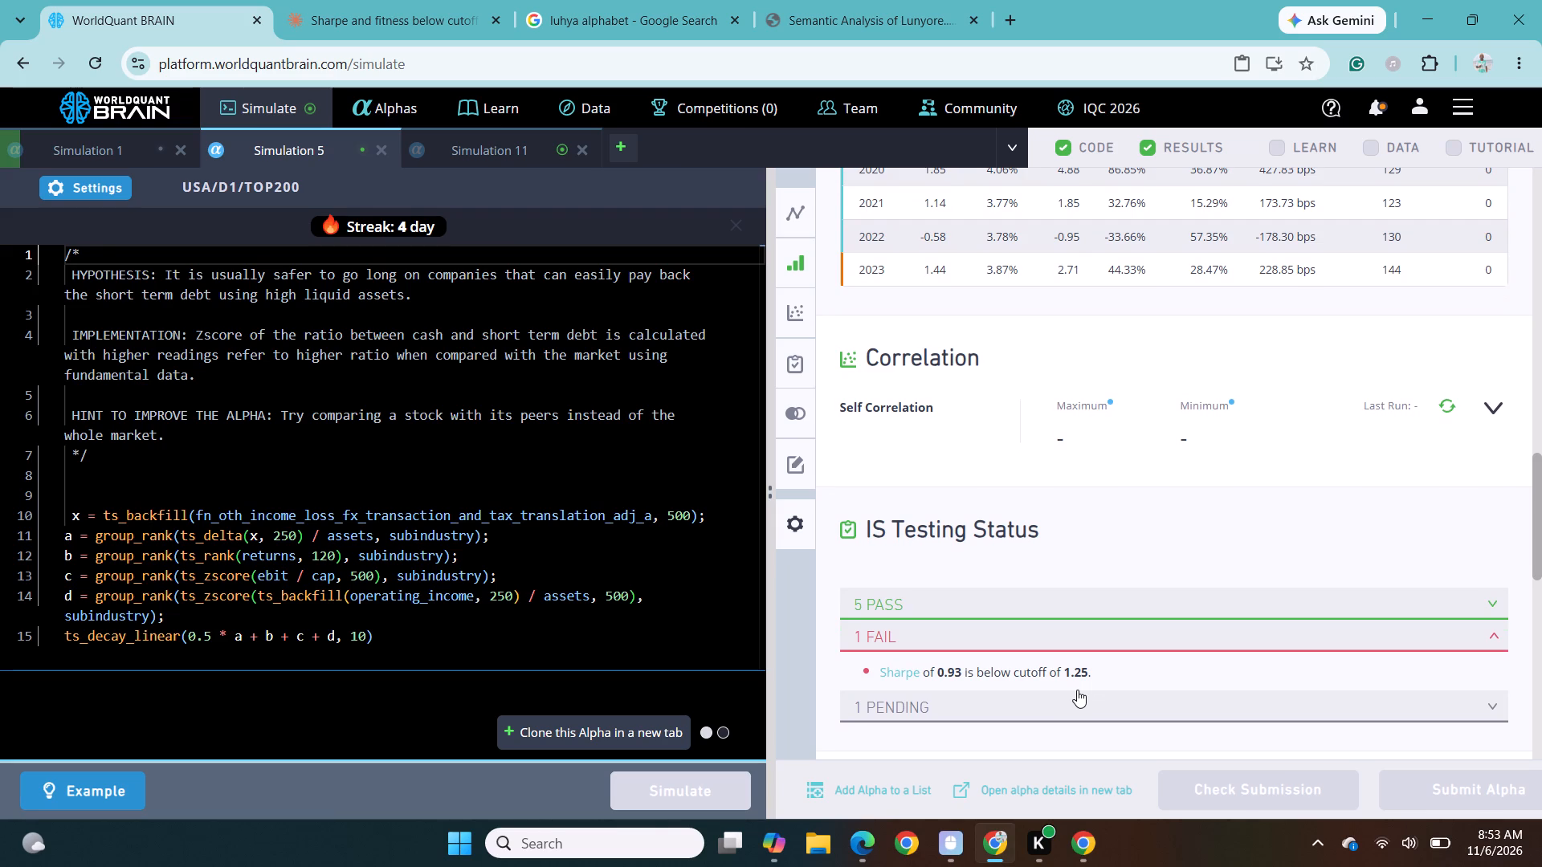
pyautogui.scroll(-2, 1077, 690)
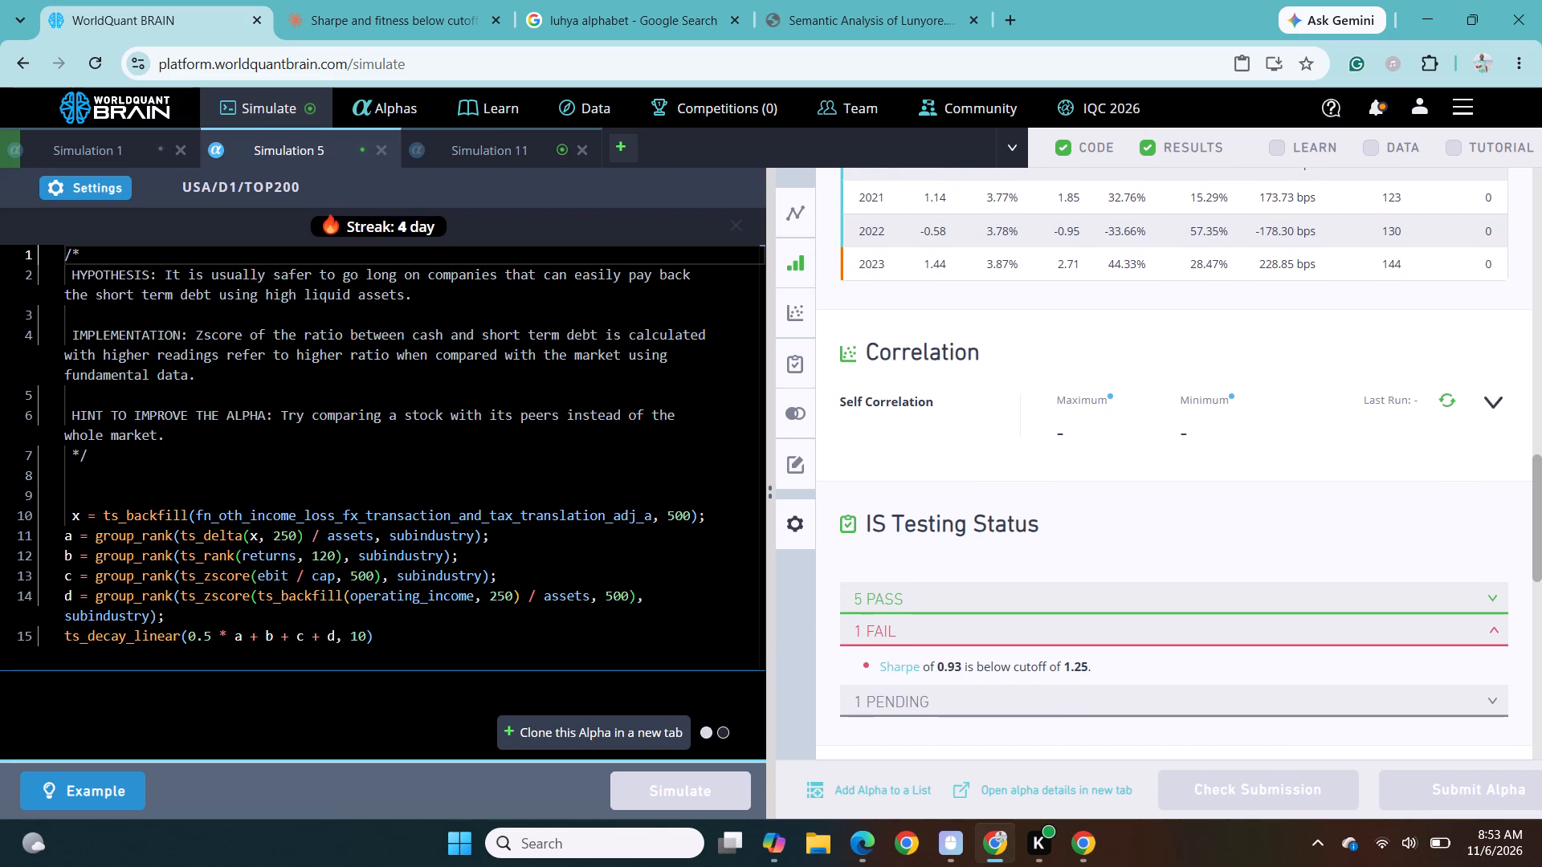
# Set NaN handling to On and pasteurization to Off for Simulation 5, apply the changes and run the simulation.
pyautogui.click(86, 188)
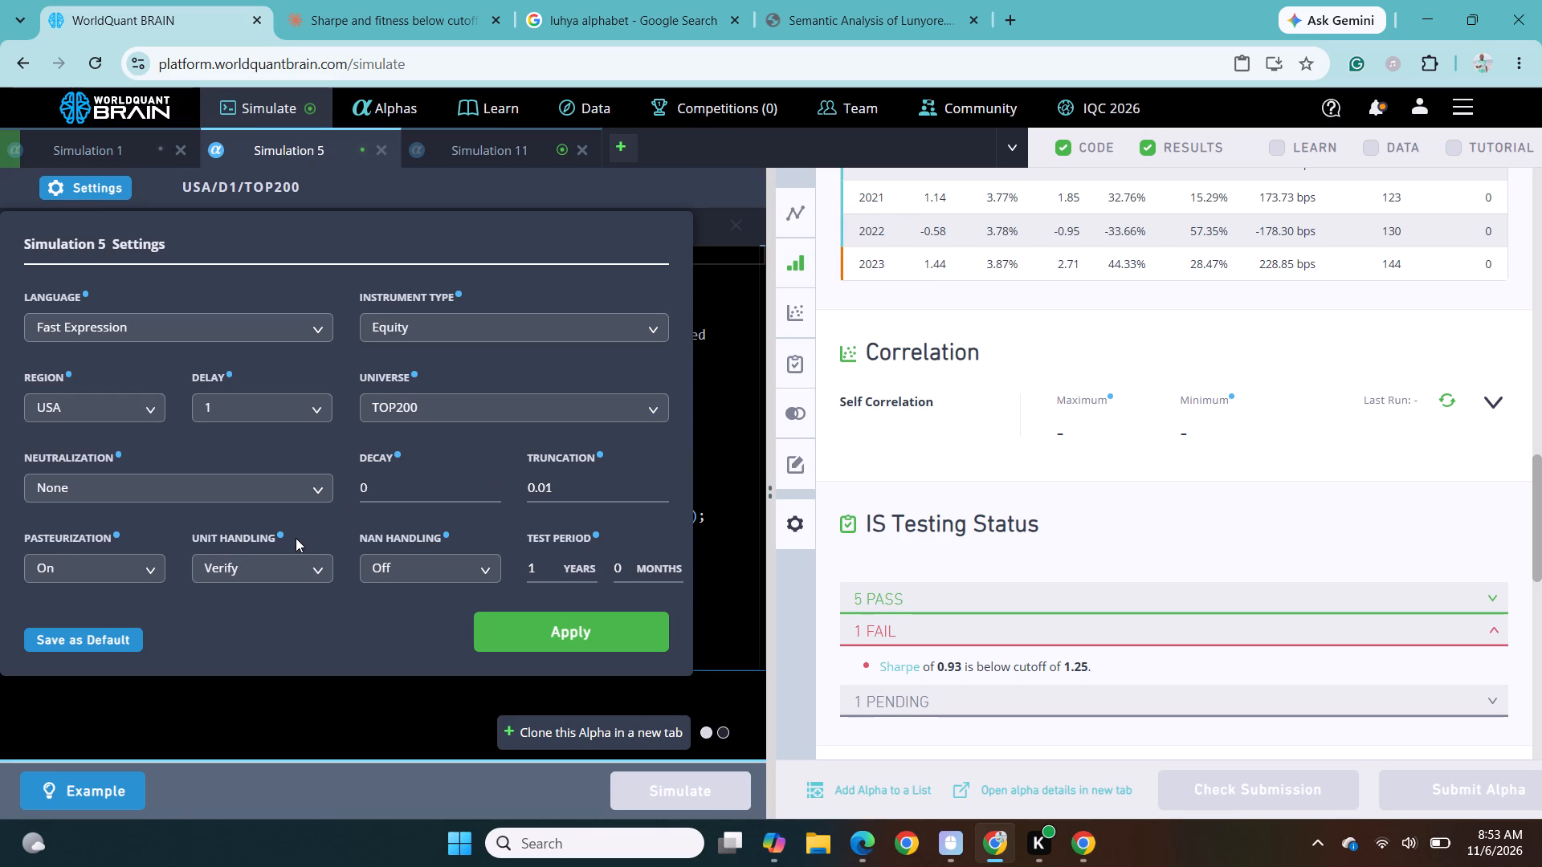
pyautogui.click(490, 566)
pyautogui.click(424, 608)
pyautogui.click(316, 557)
pyautogui.click(149, 562)
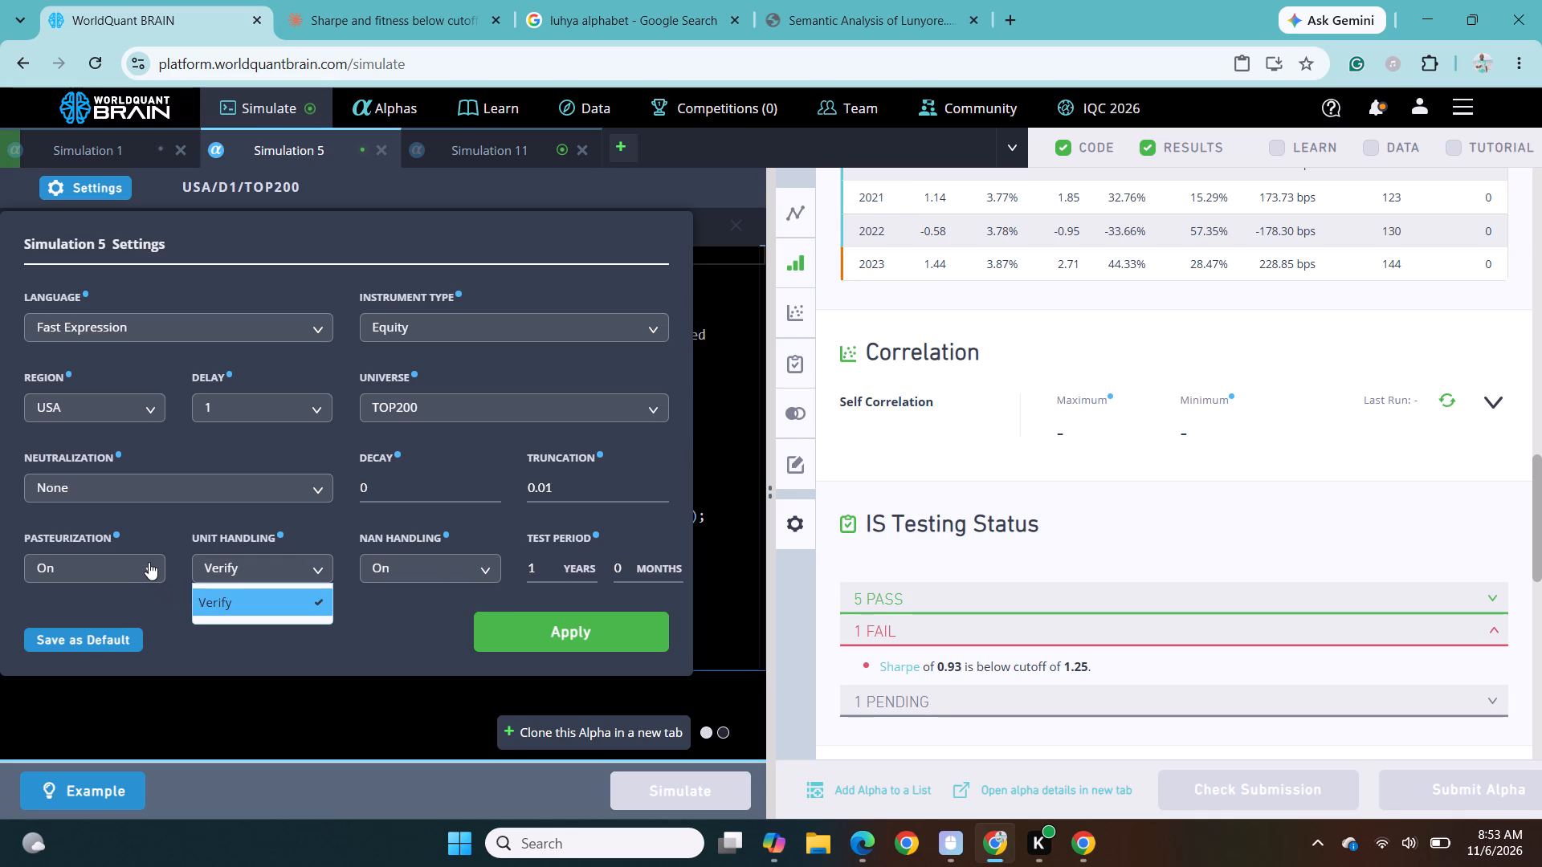
pyautogui.click(92, 637)
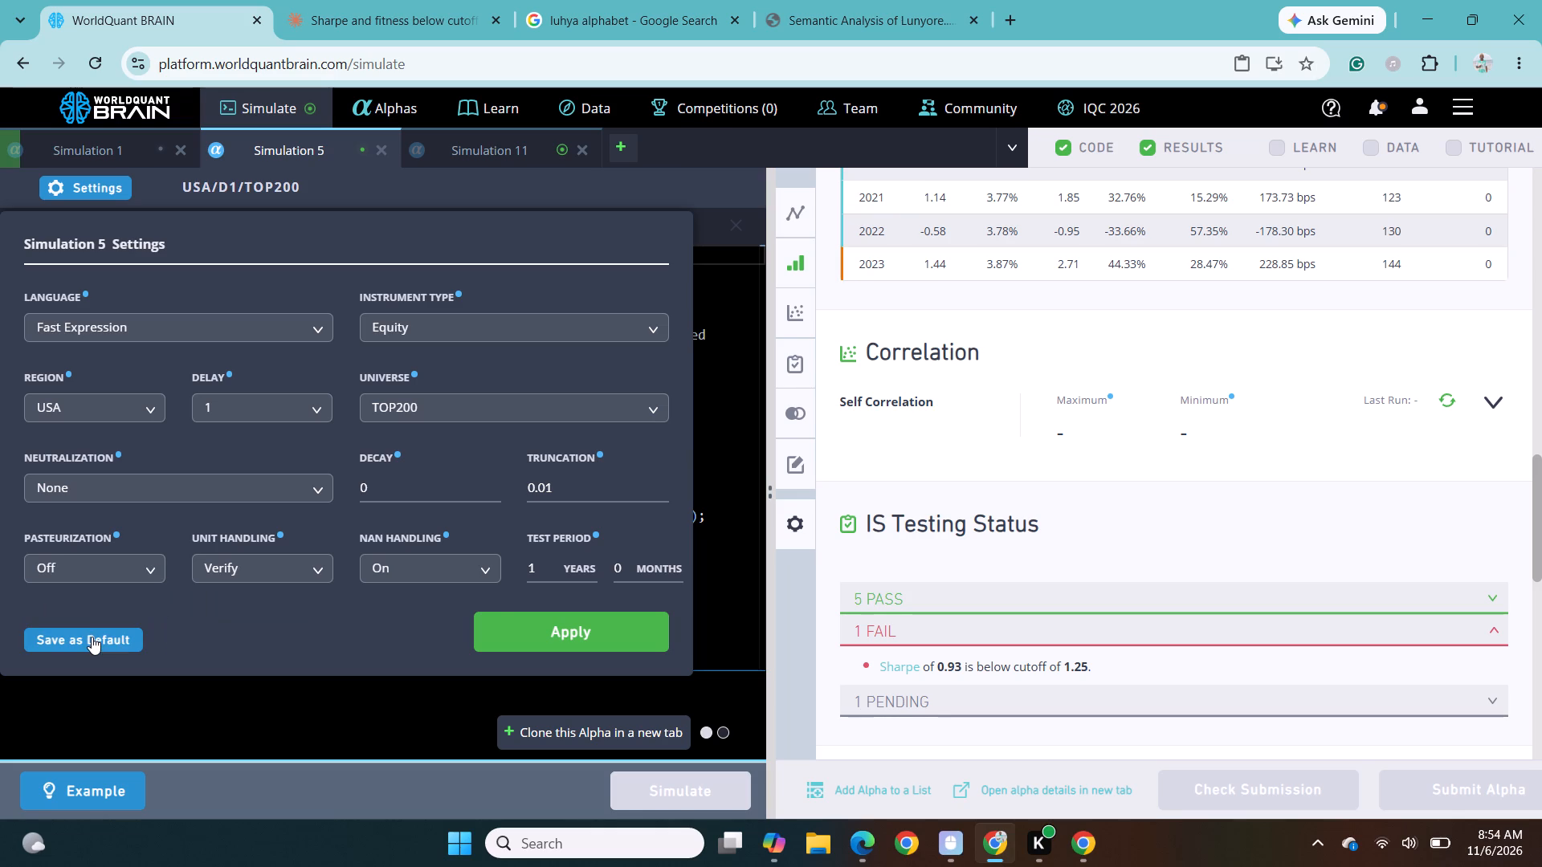
pyautogui.click(570, 637)
pyautogui.click(689, 785)
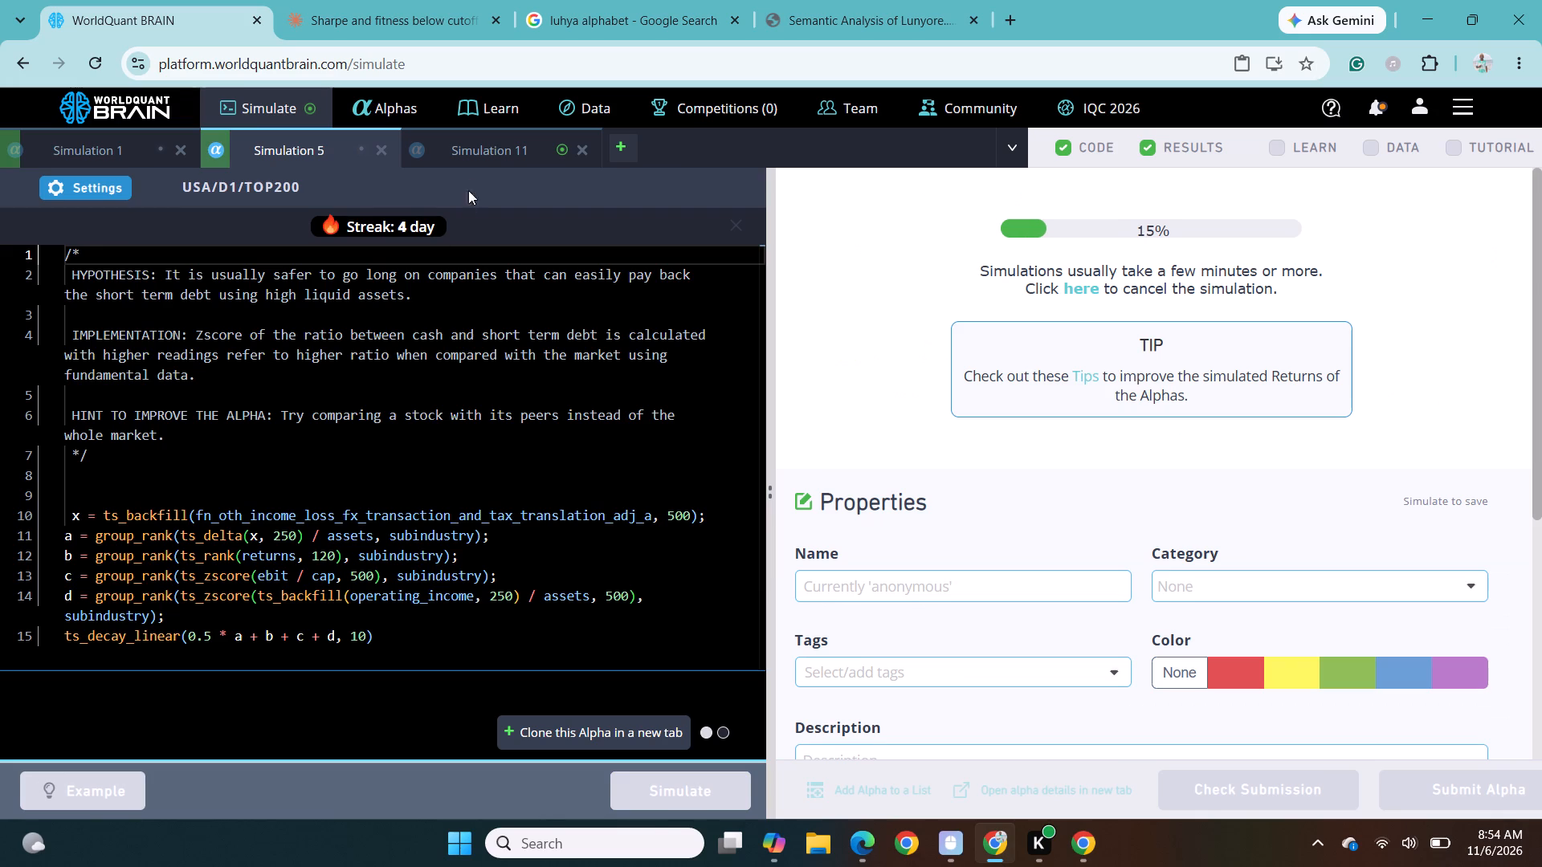
# Switch to the re-run Simulation 11, show its test period and expand its failed checks under IS Testing Status.
pyautogui.click(468, 143)
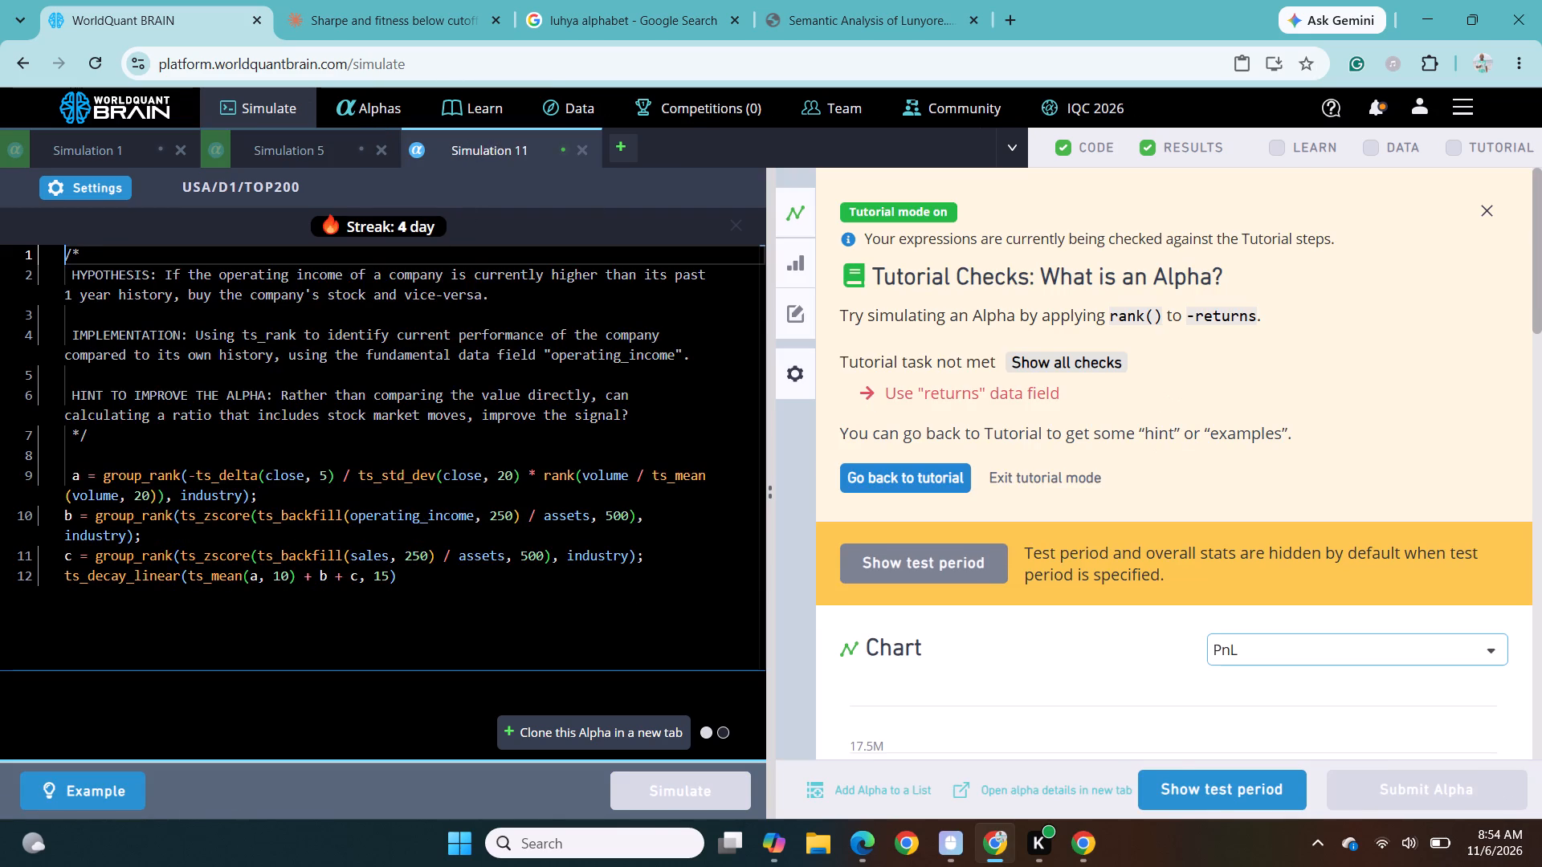
pyautogui.click(1207, 789)
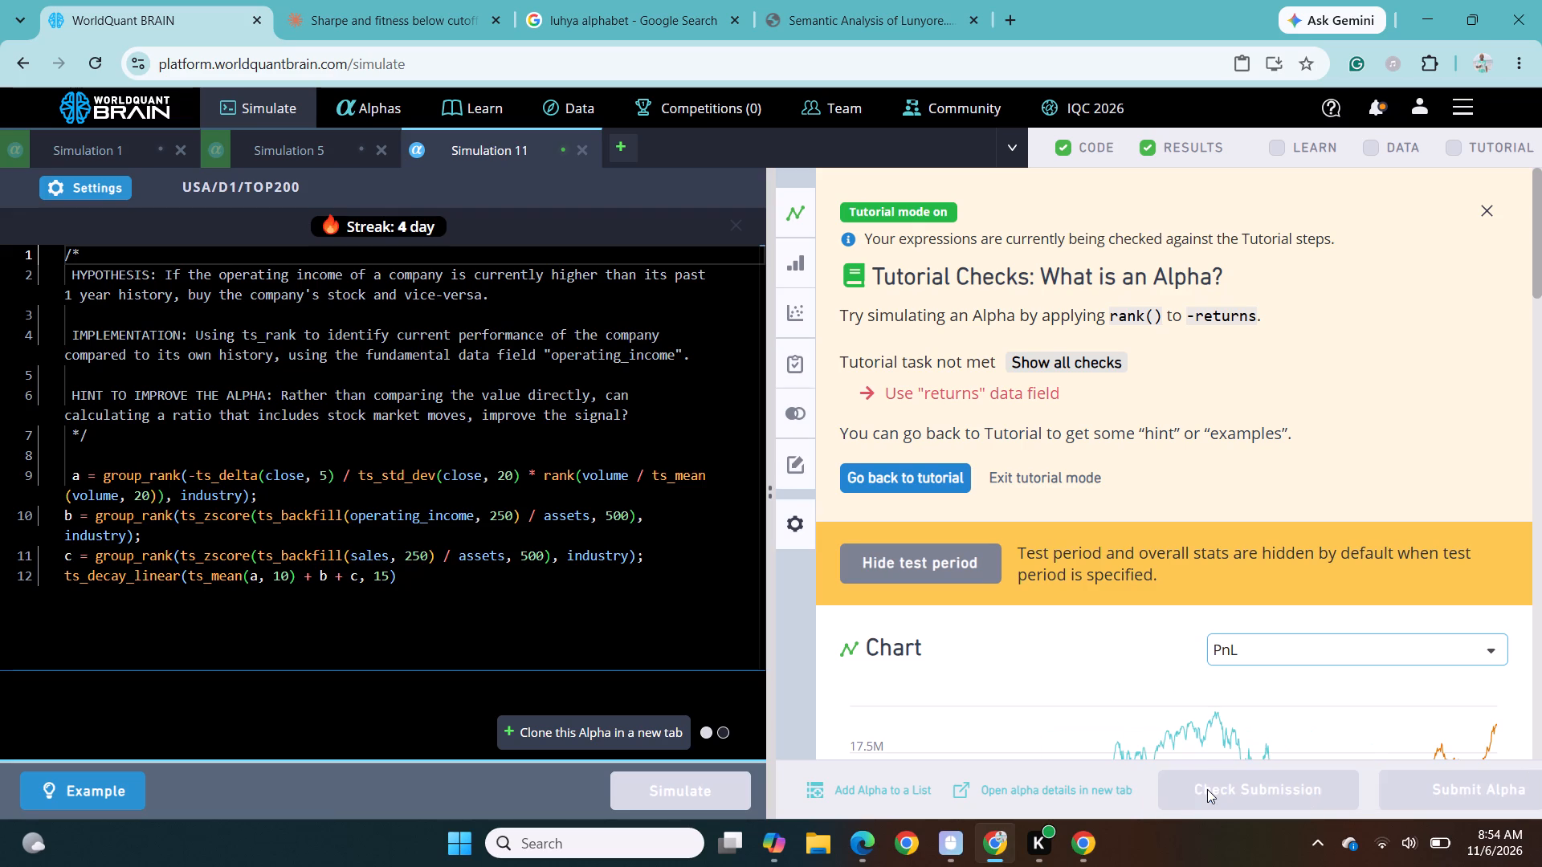
pyautogui.scroll(-4, 1117, 648)
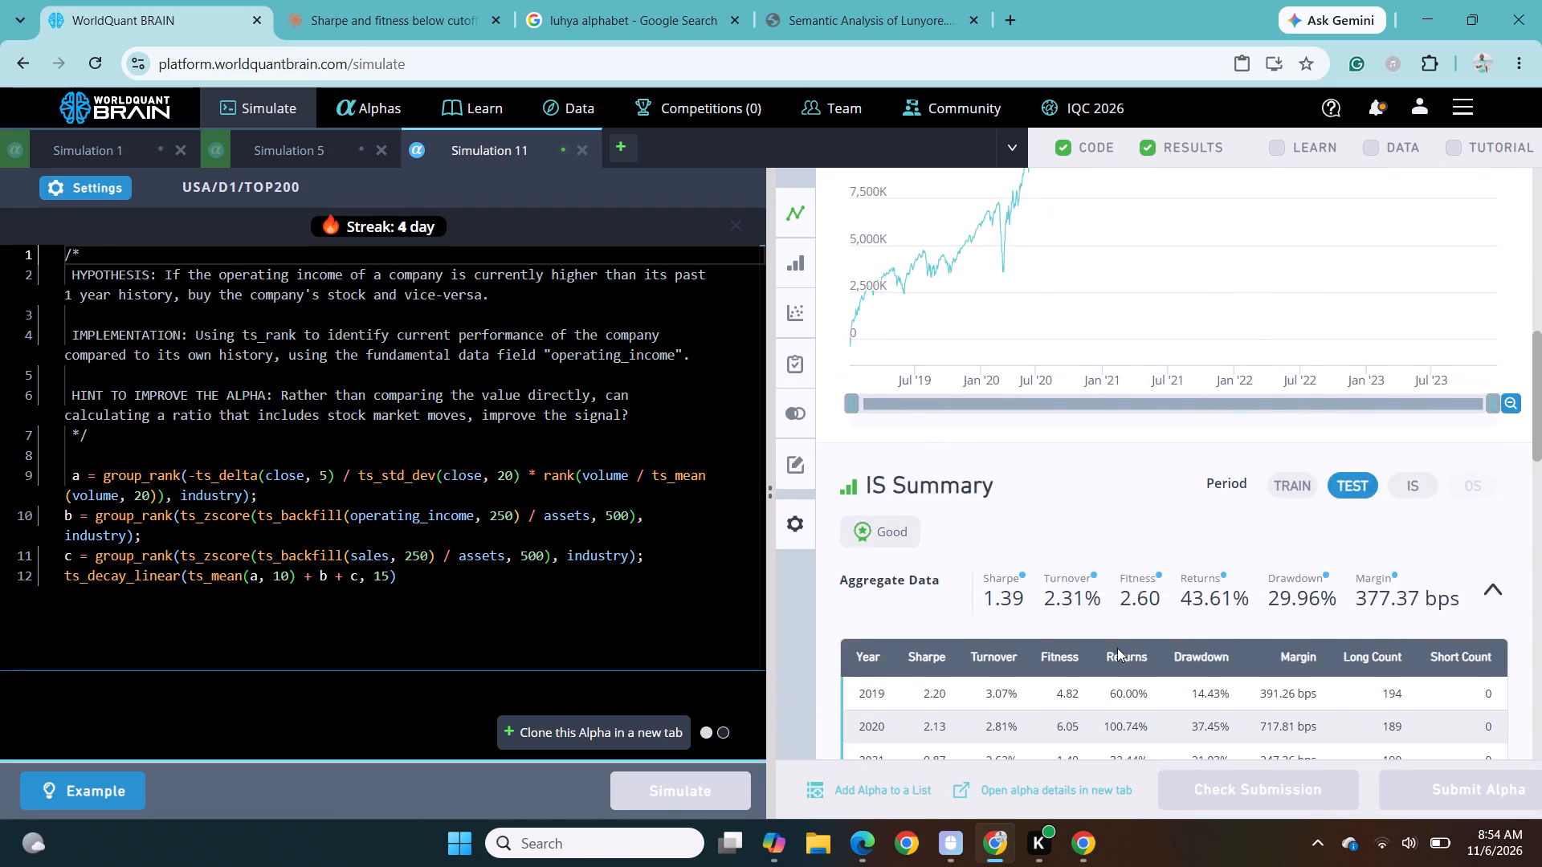
pyautogui.scroll(-2, 1117, 648)
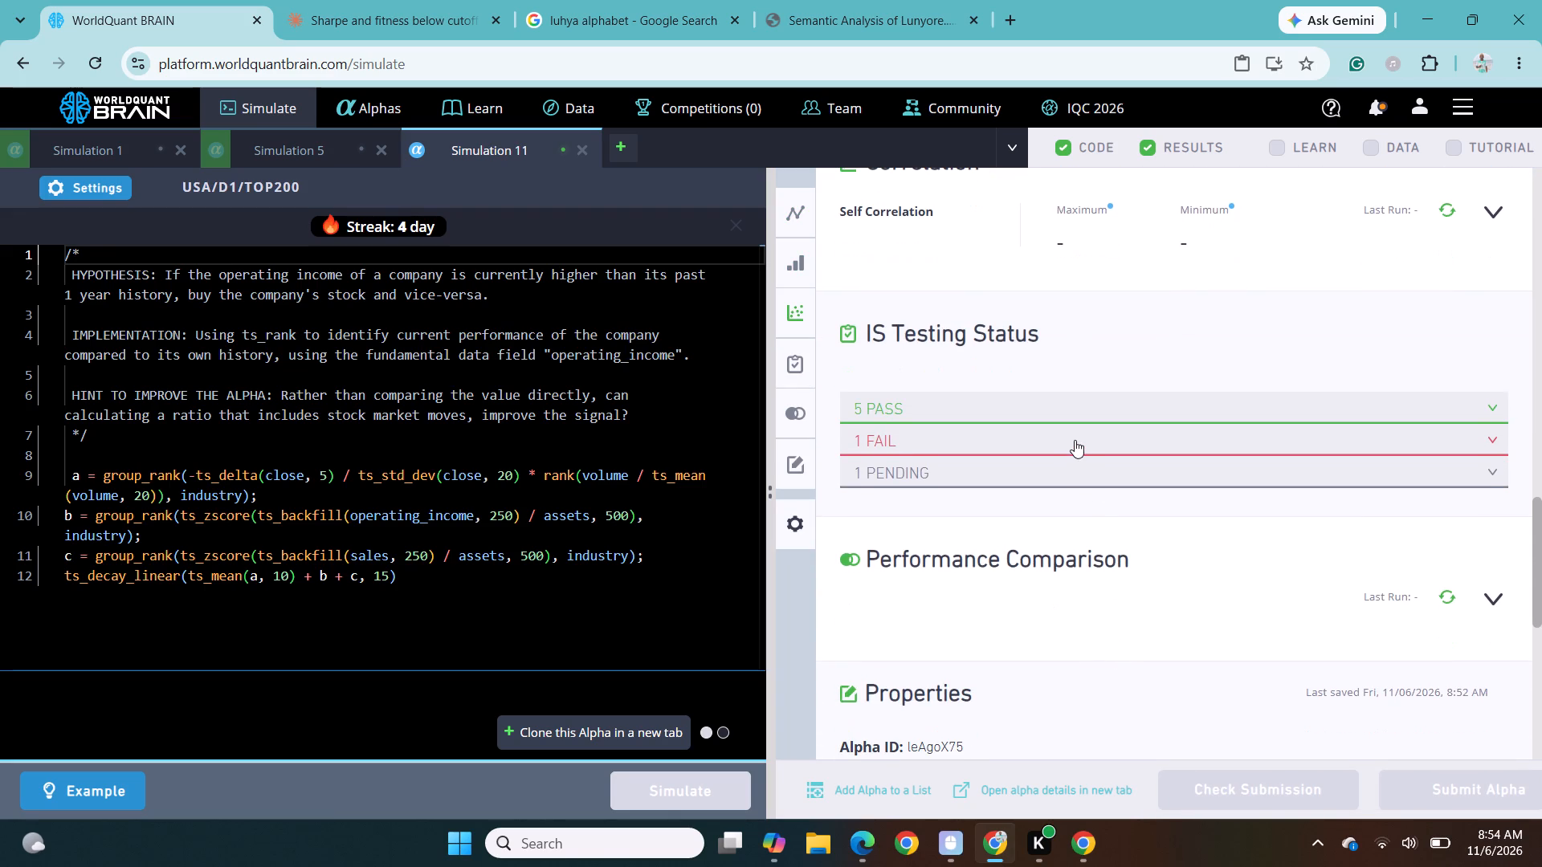
pyautogui.click(1072, 436)
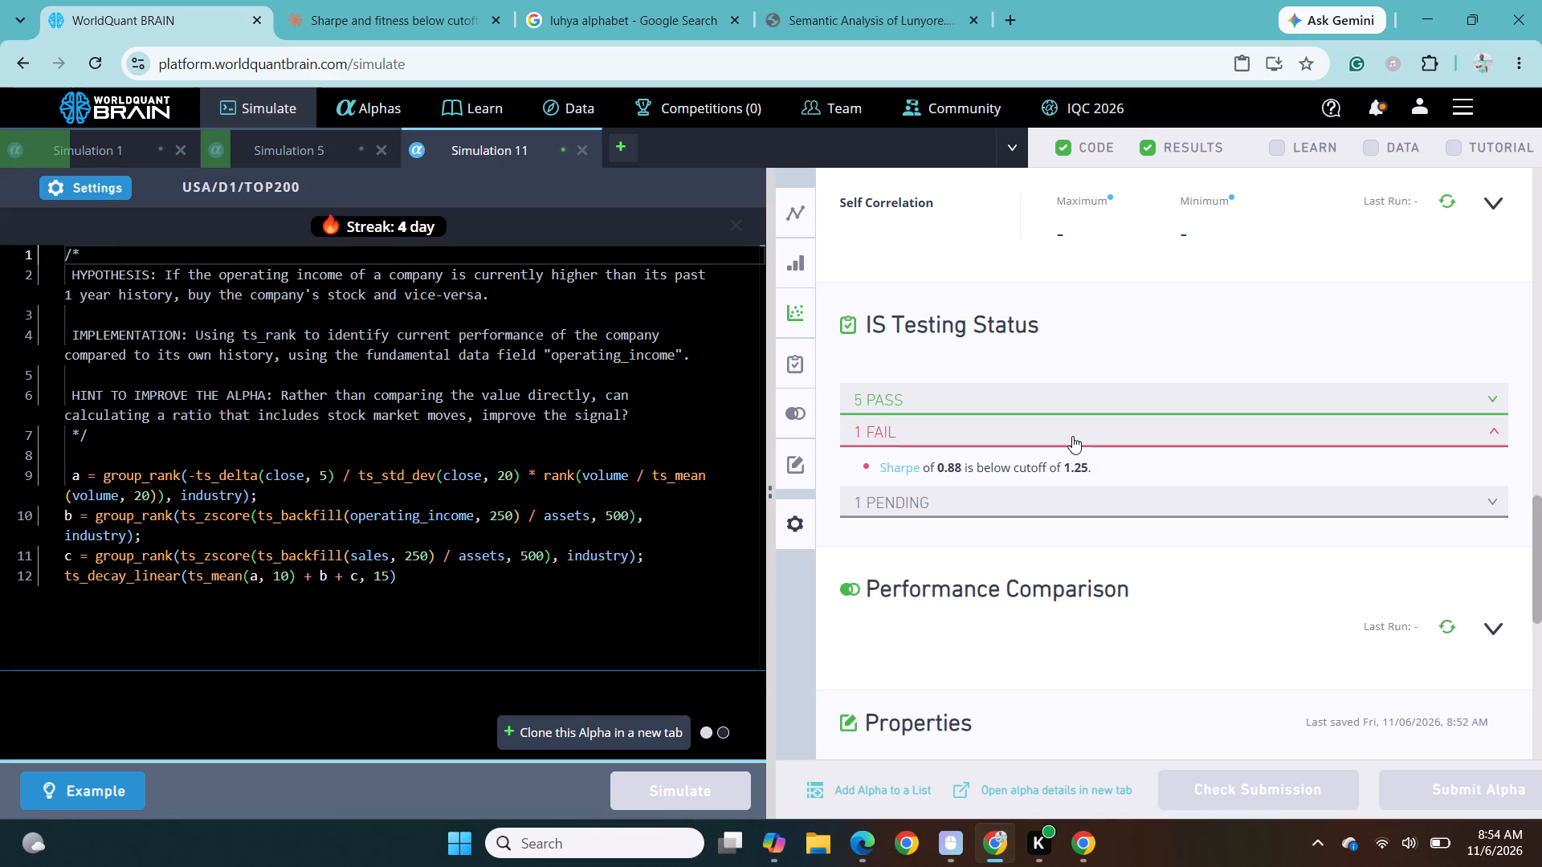
# Set the truncation of Simulation 11 to 0.02, apply the change and run the simulation.
pyautogui.click(96, 191)
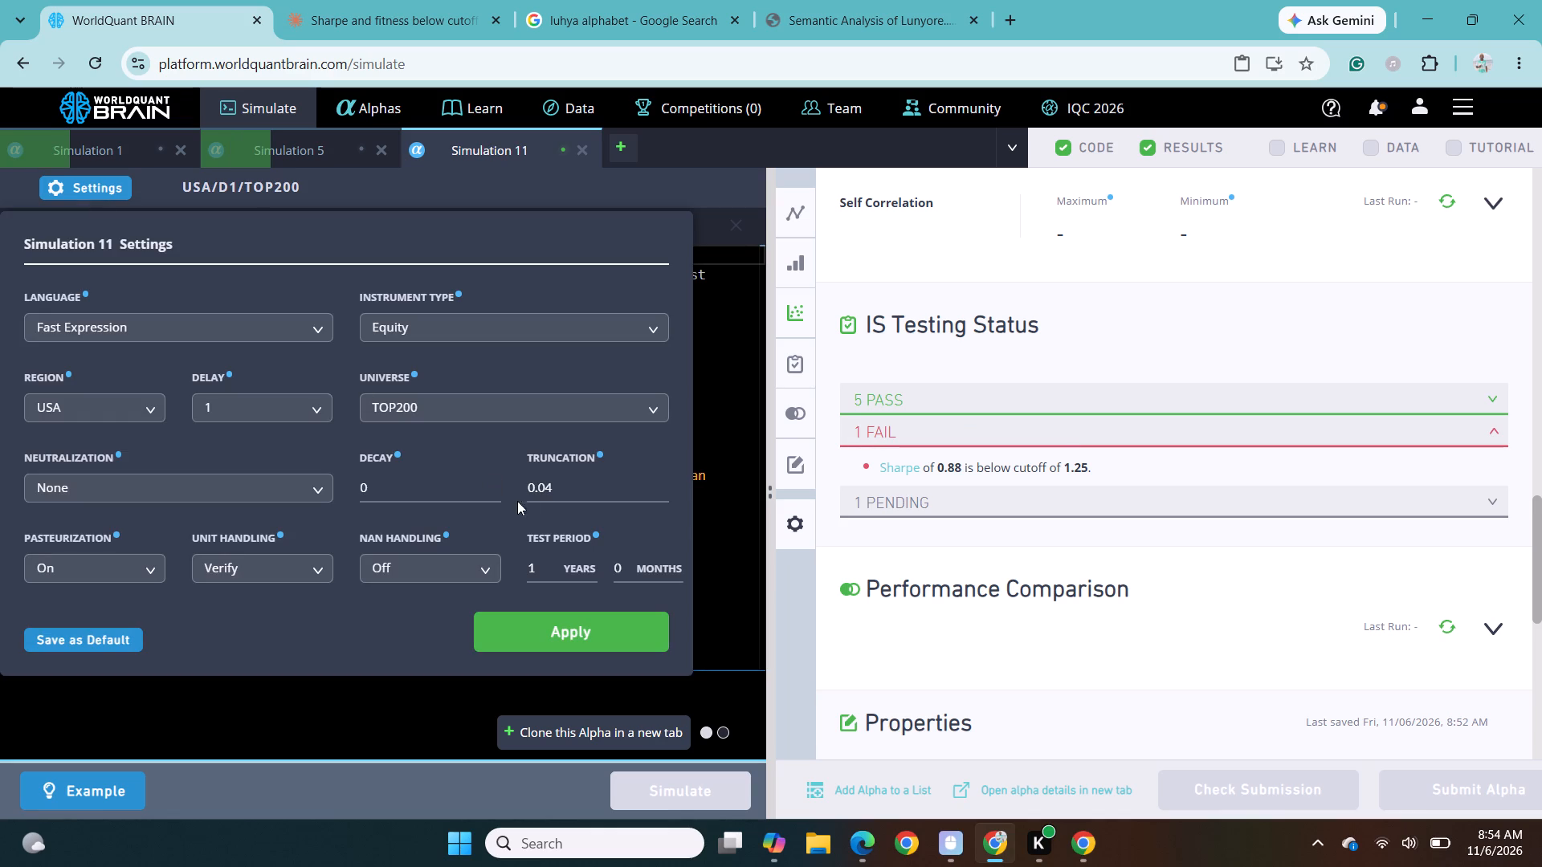
pyautogui.click(564, 489)
pyautogui.press('BackSpace')
pyautogui.press('2')
pyautogui.click(569, 621)
pyautogui.click(685, 791)
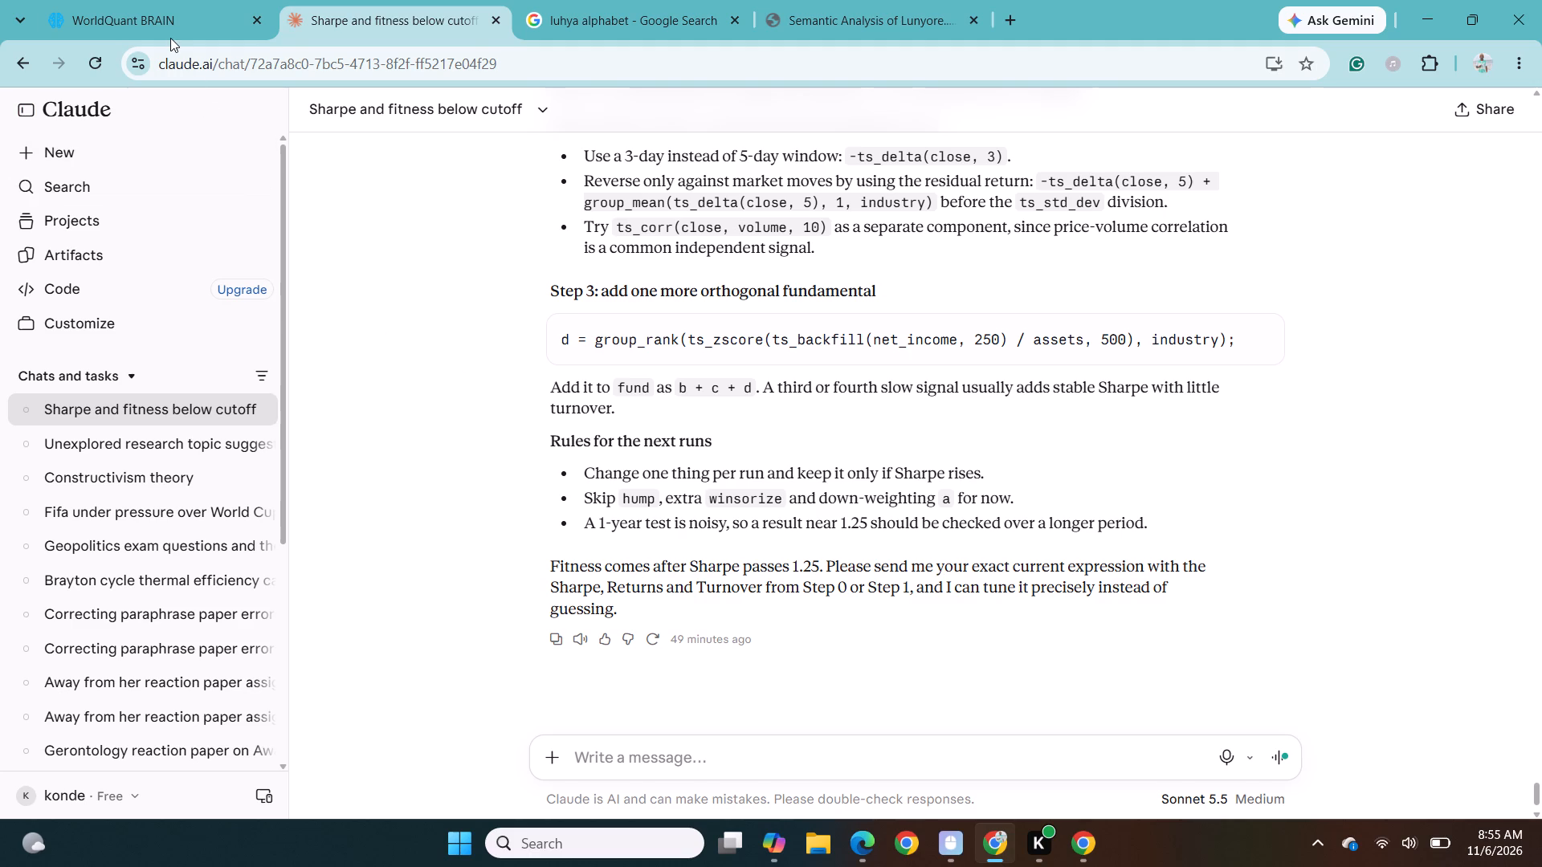
pyautogui.click(169, 8)
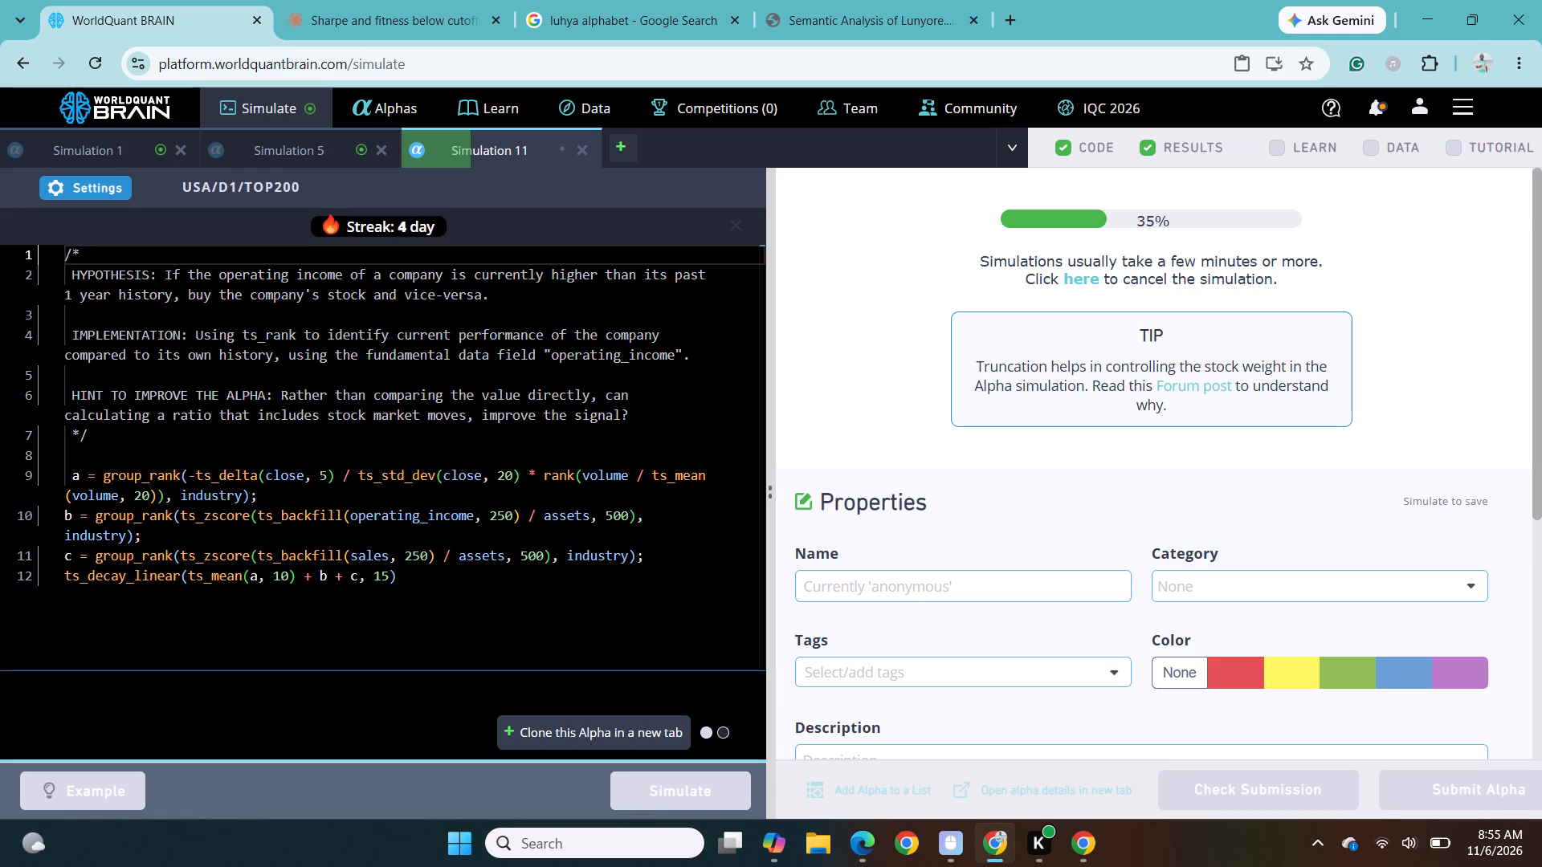
# Set the test period of Simulation 11 to 2 years and apply the change.
pyautogui.click(104, 189)
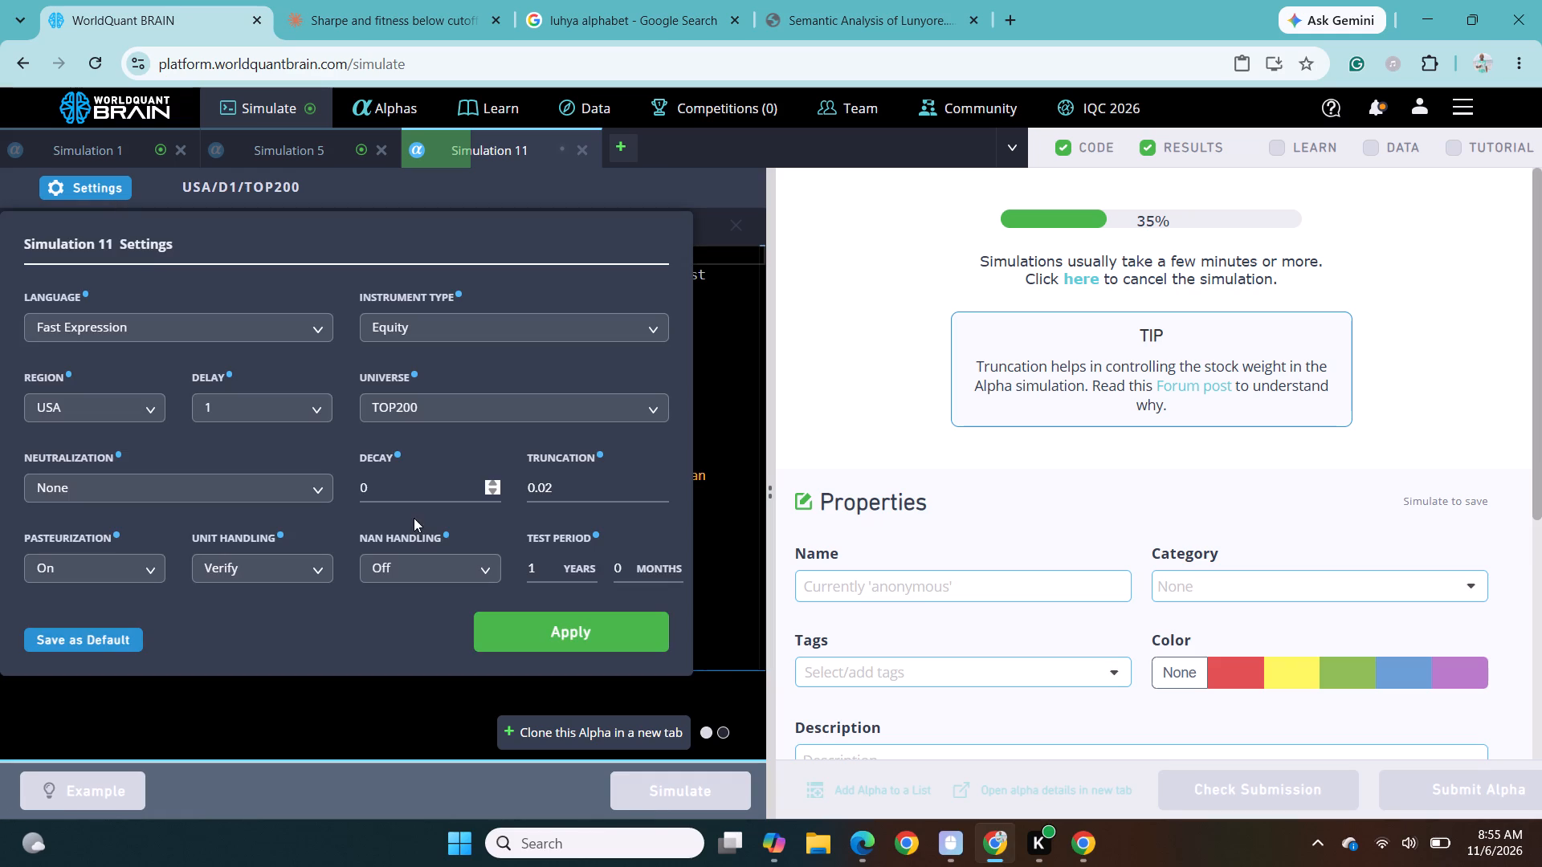
pyautogui.click(550, 564)
pyautogui.press('BackSpace')
pyautogui.press('2')
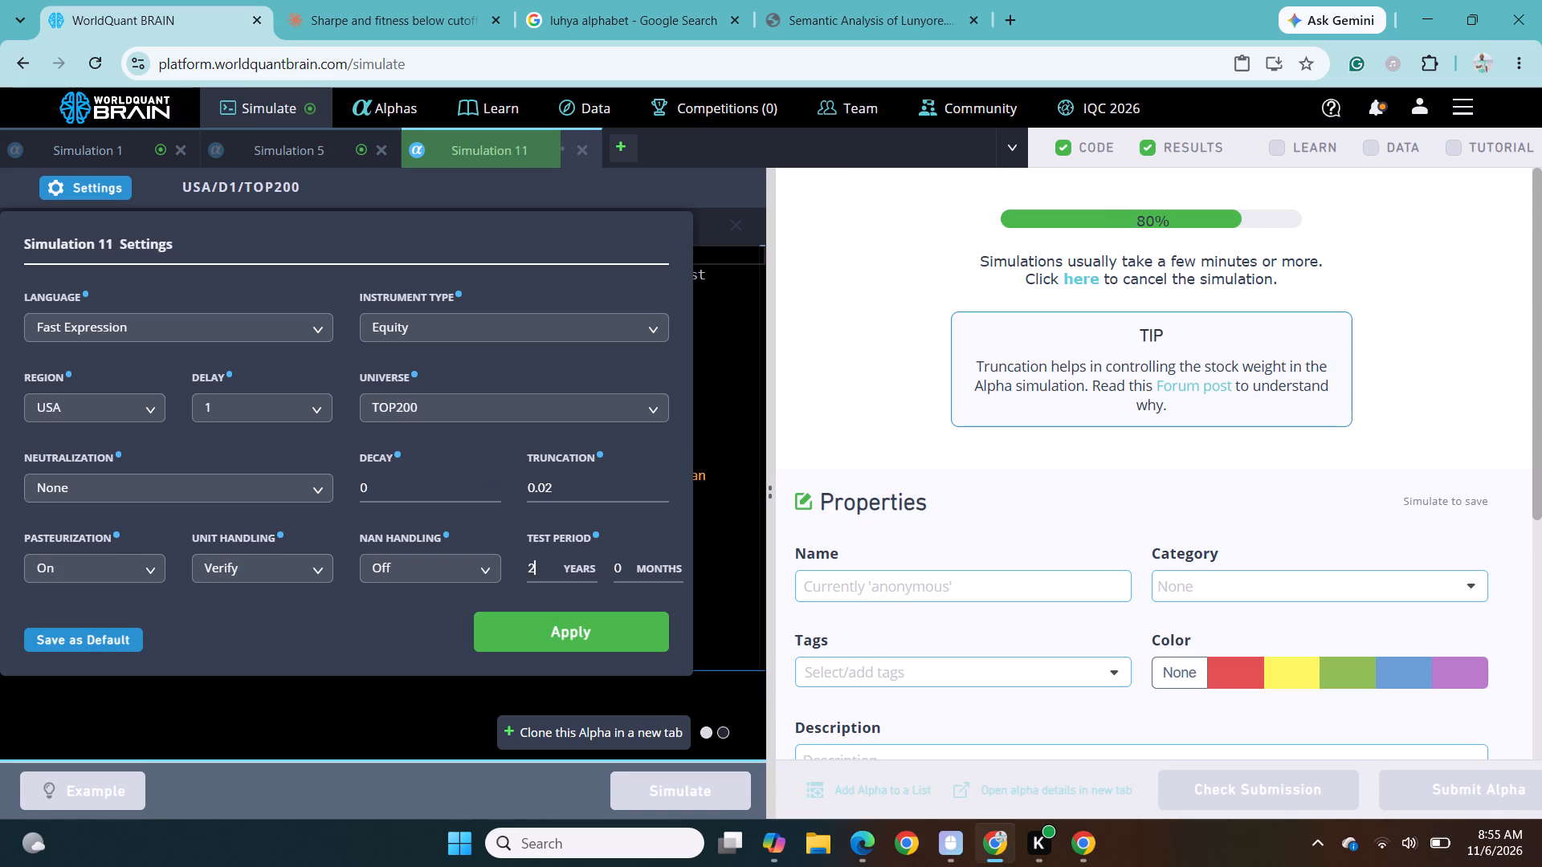
pyautogui.click(561, 646)
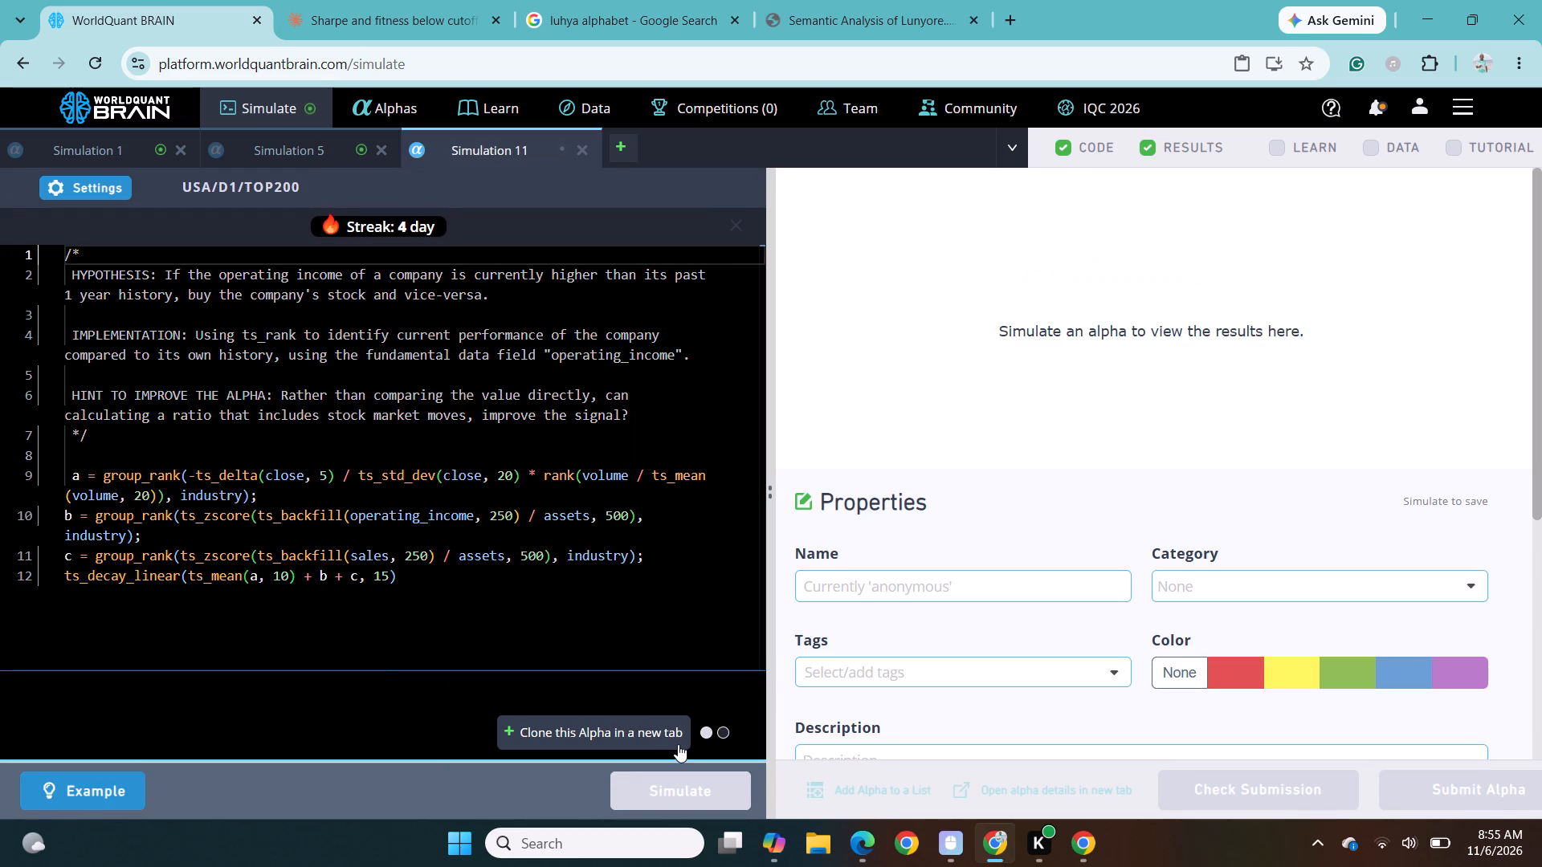
# Show the test period of the re-run Simulation 11 and expand its failed checks under IS Testing Status.
pyautogui.scroll(-1, 919, 674)
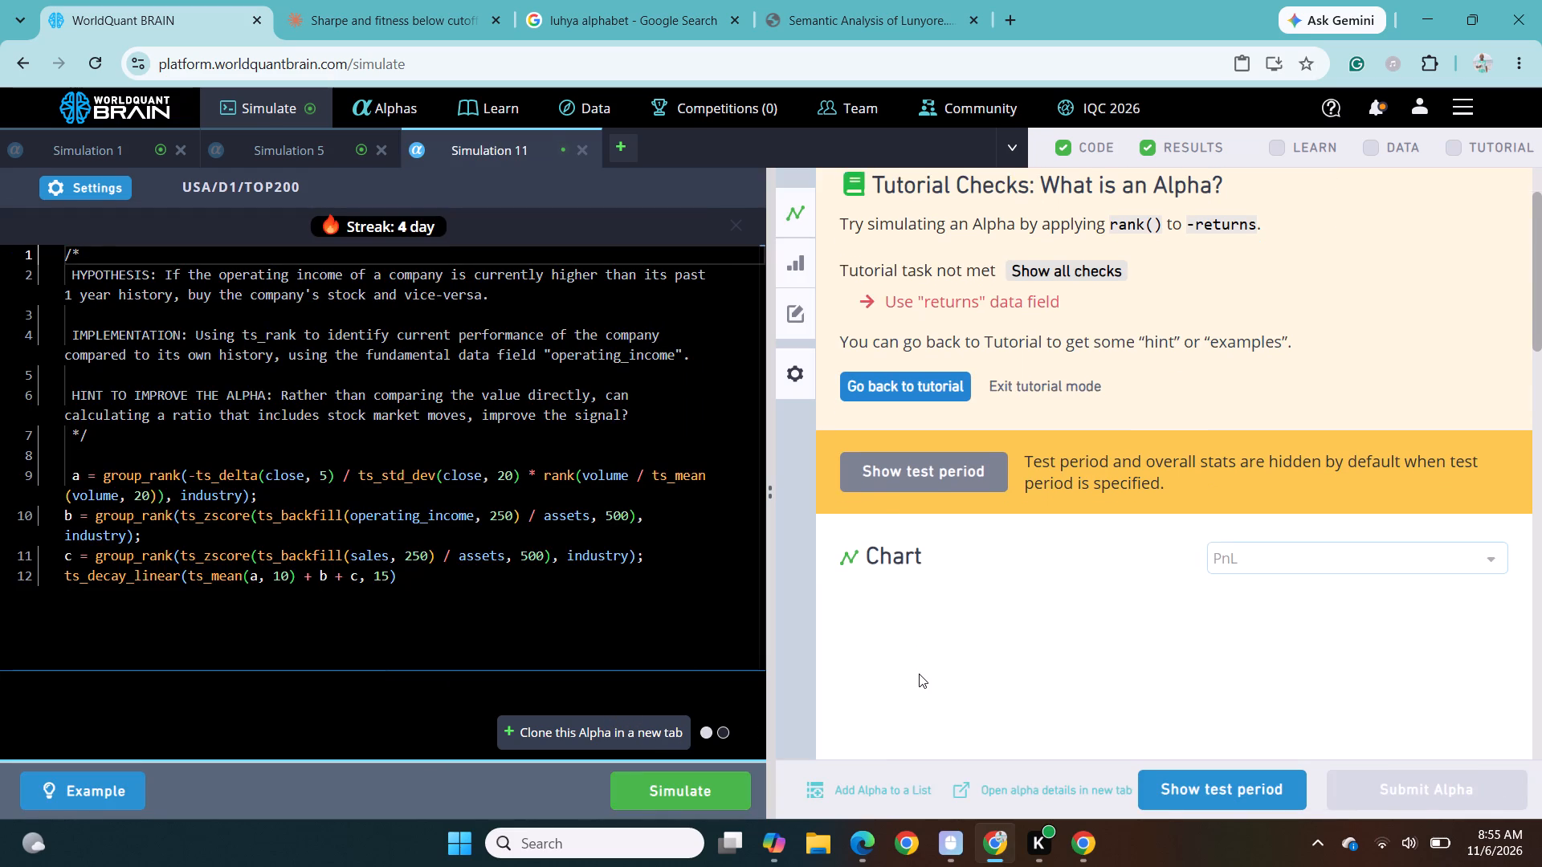
pyautogui.scroll(-6, 919, 674)
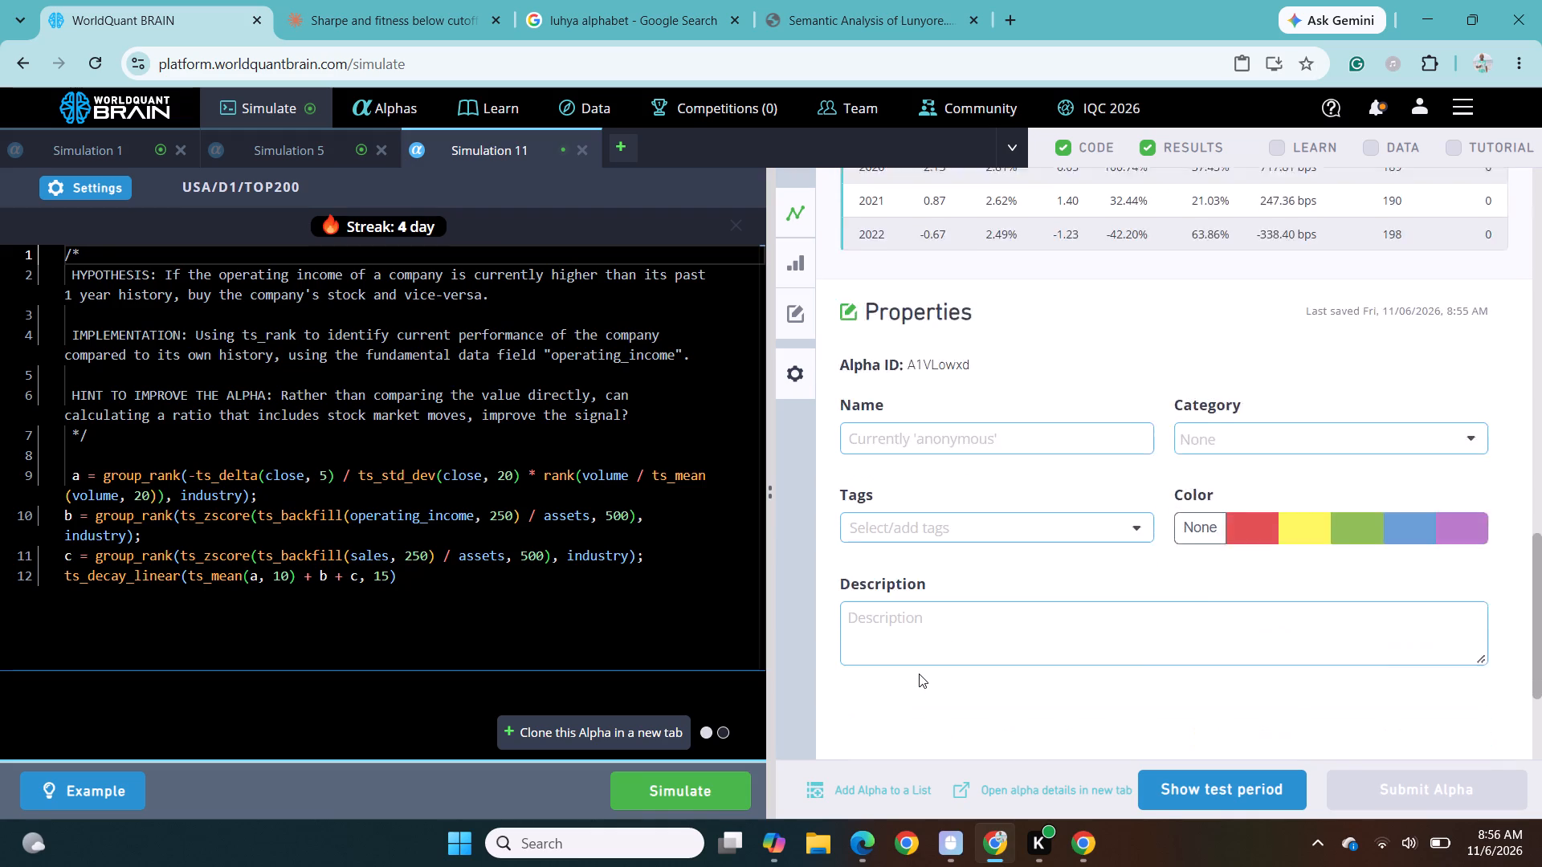
pyautogui.scroll(-1, 919, 674)
pyautogui.scroll(1, 919, 674)
pyautogui.click(1193, 789)
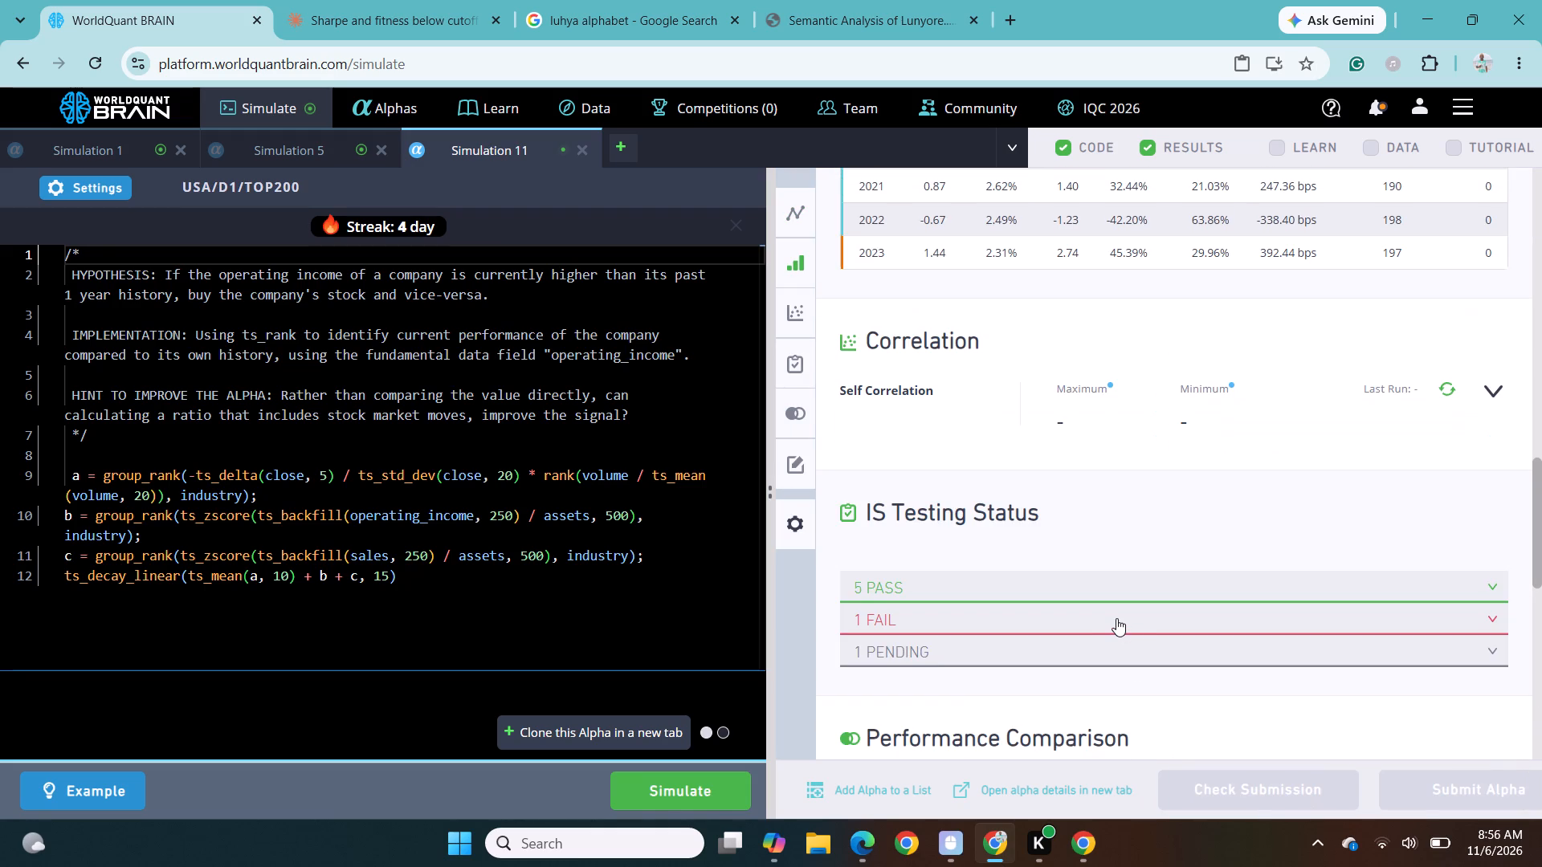
pyautogui.click(1116, 618)
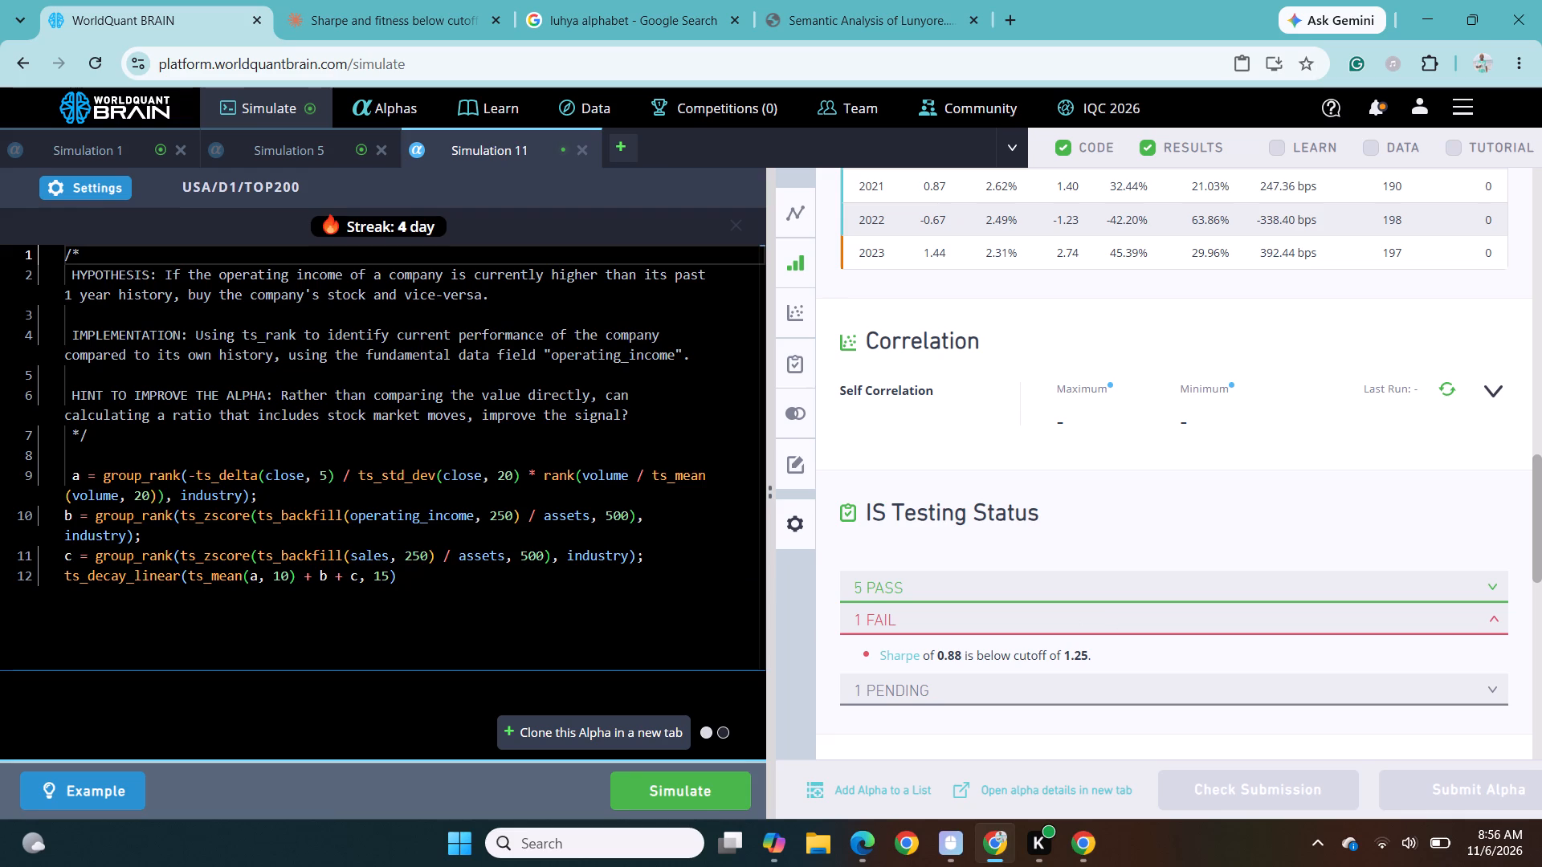
# Re-enter a 2-year test period and set truncation to 0.01 for Simulation 11, apply the changes and run the simulation.
pyautogui.click(78, 175)
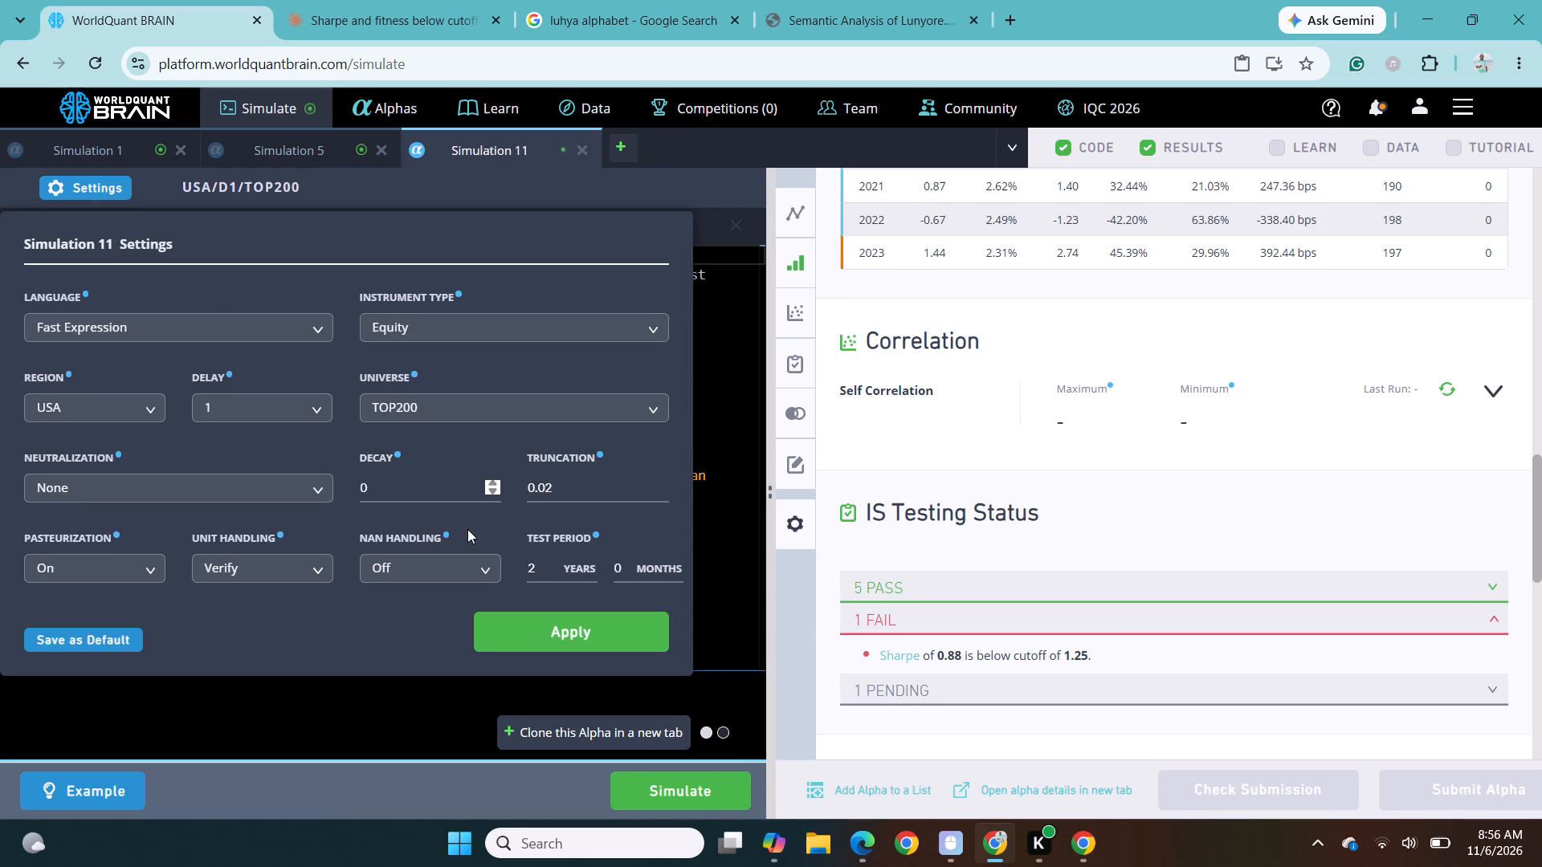
pyautogui.click(540, 574)
pyautogui.press('BackSpace')
pyautogui.press('2')
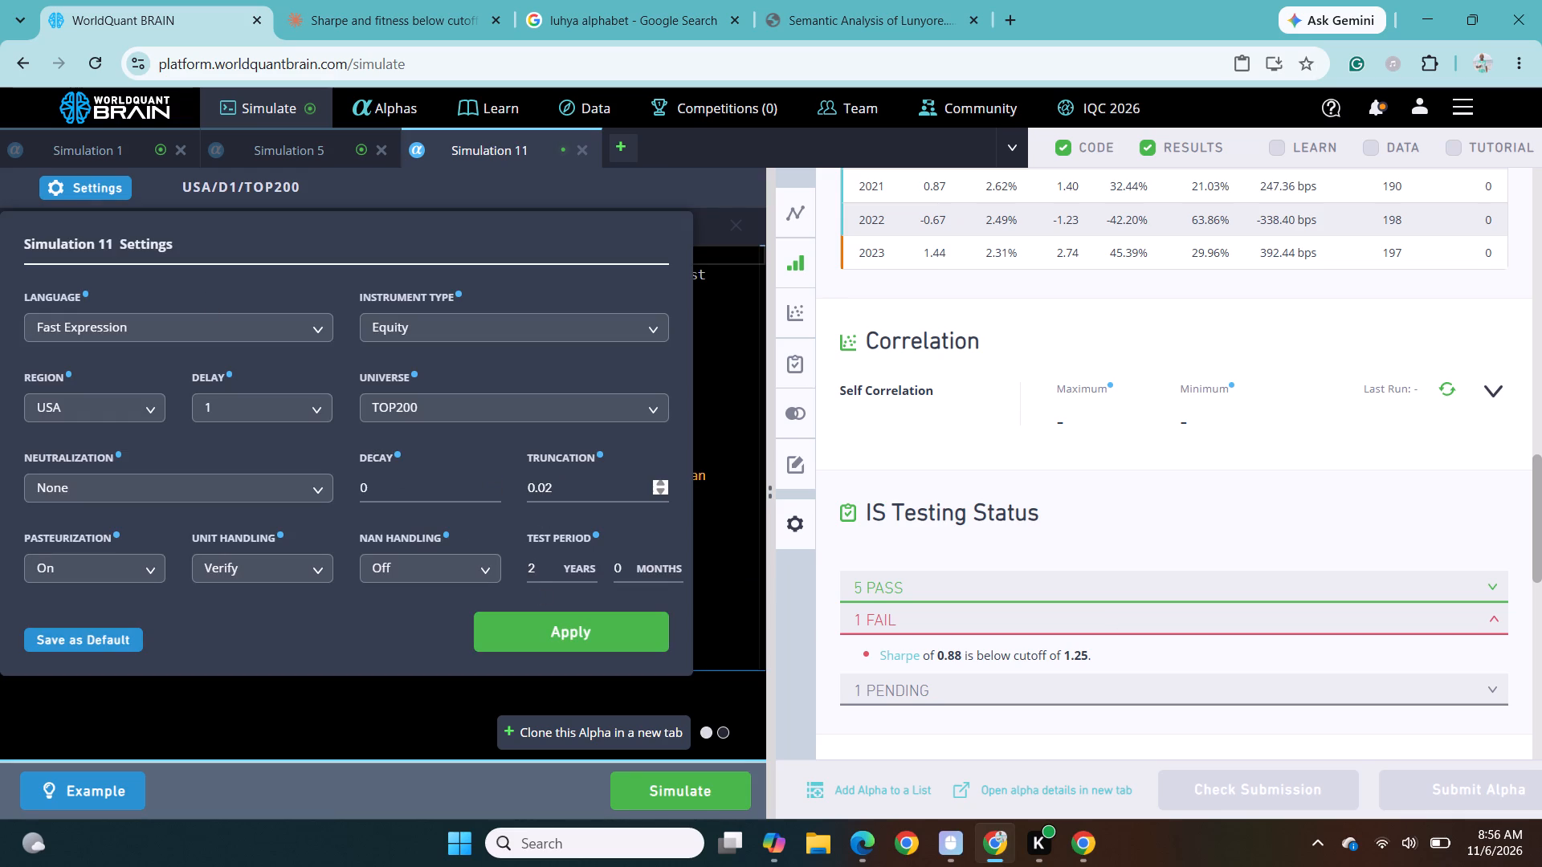
pyautogui.click(561, 499)
pyautogui.press('BackSpace')
pyautogui.press('1')
pyautogui.click(580, 644)
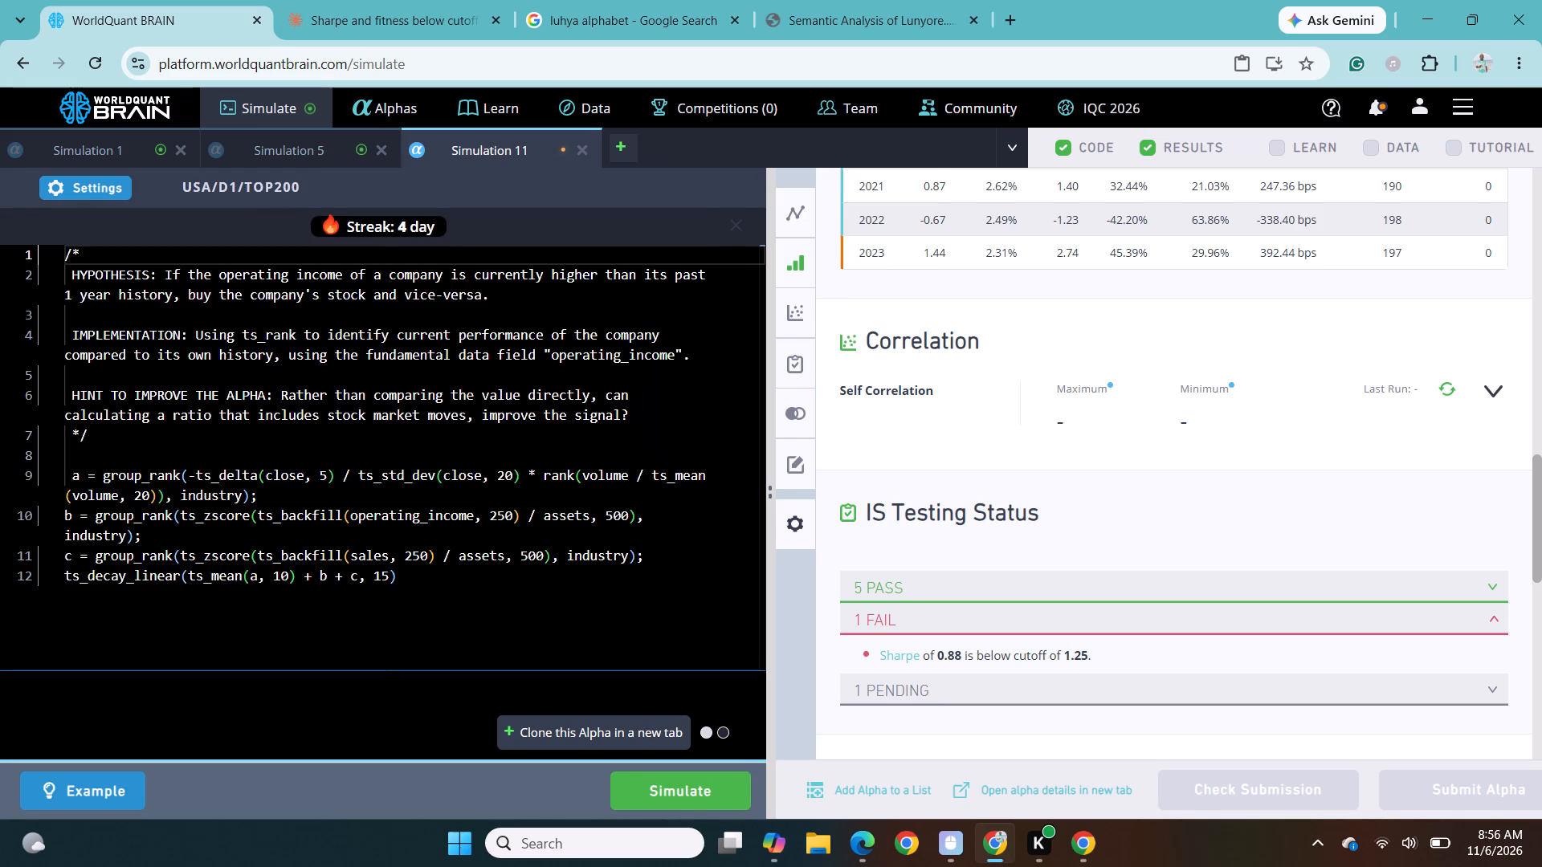
pyautogui.click(683, 801)
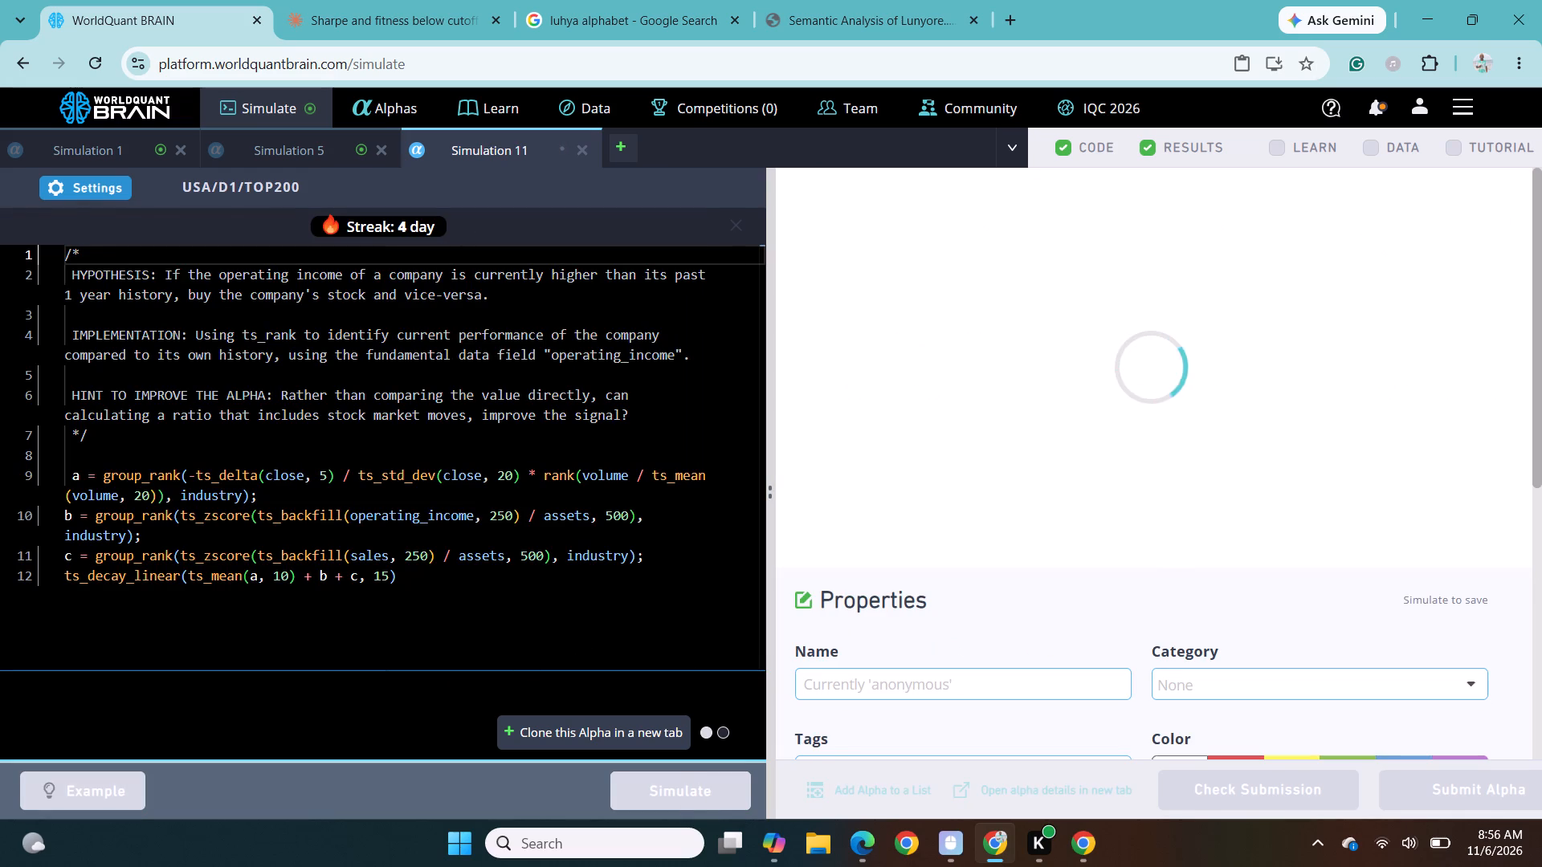
# Switch to the re-run Simulation 1, show its test period and expand its failed checks under IS Testing Status.
pyautogui.click(88, 149)
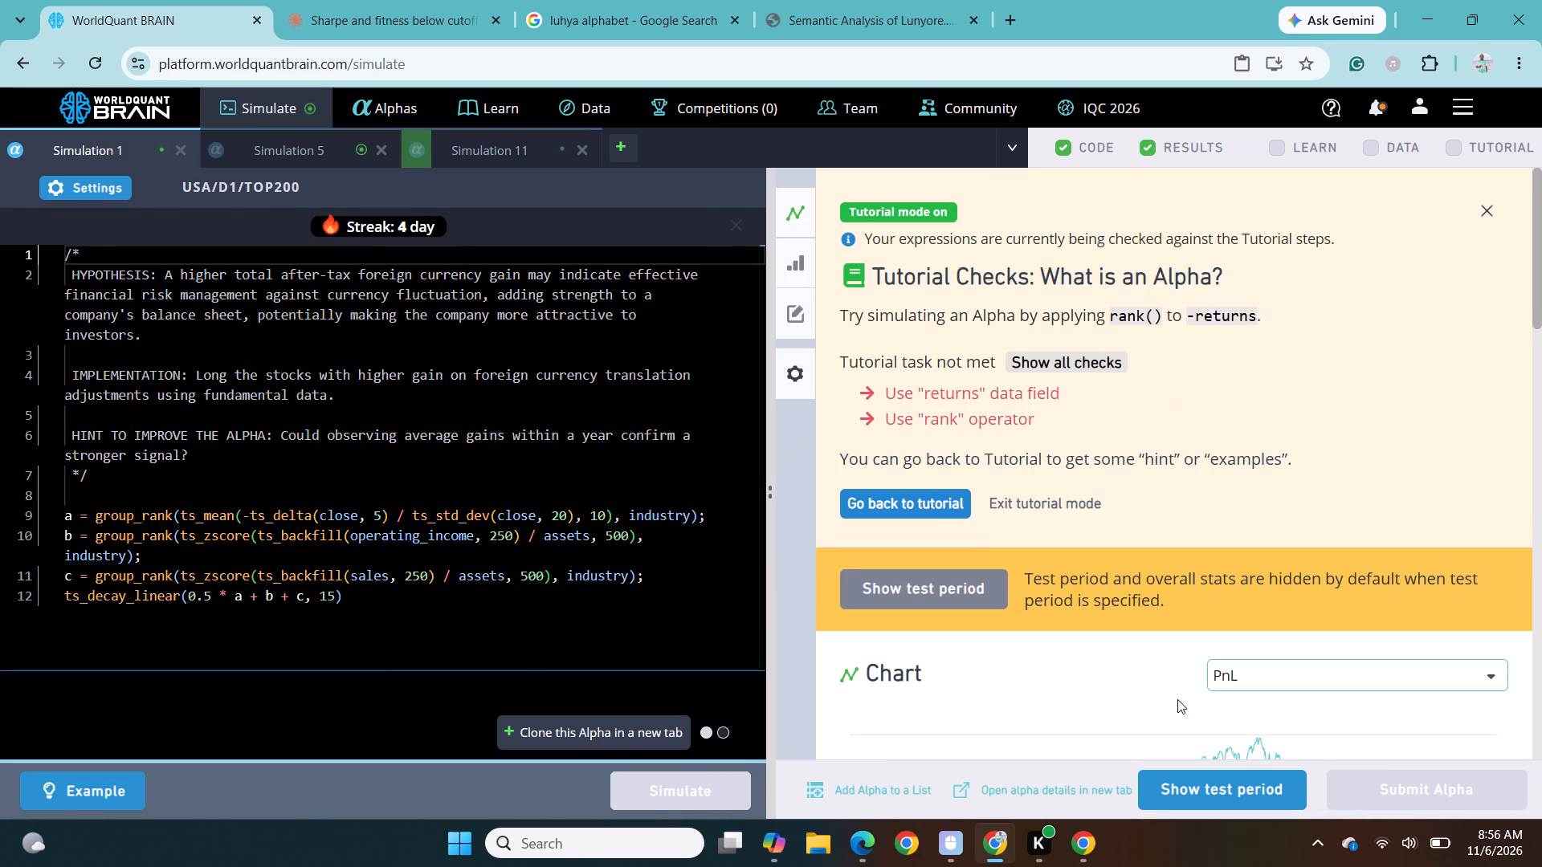
pyautogui.click(1238, 793)
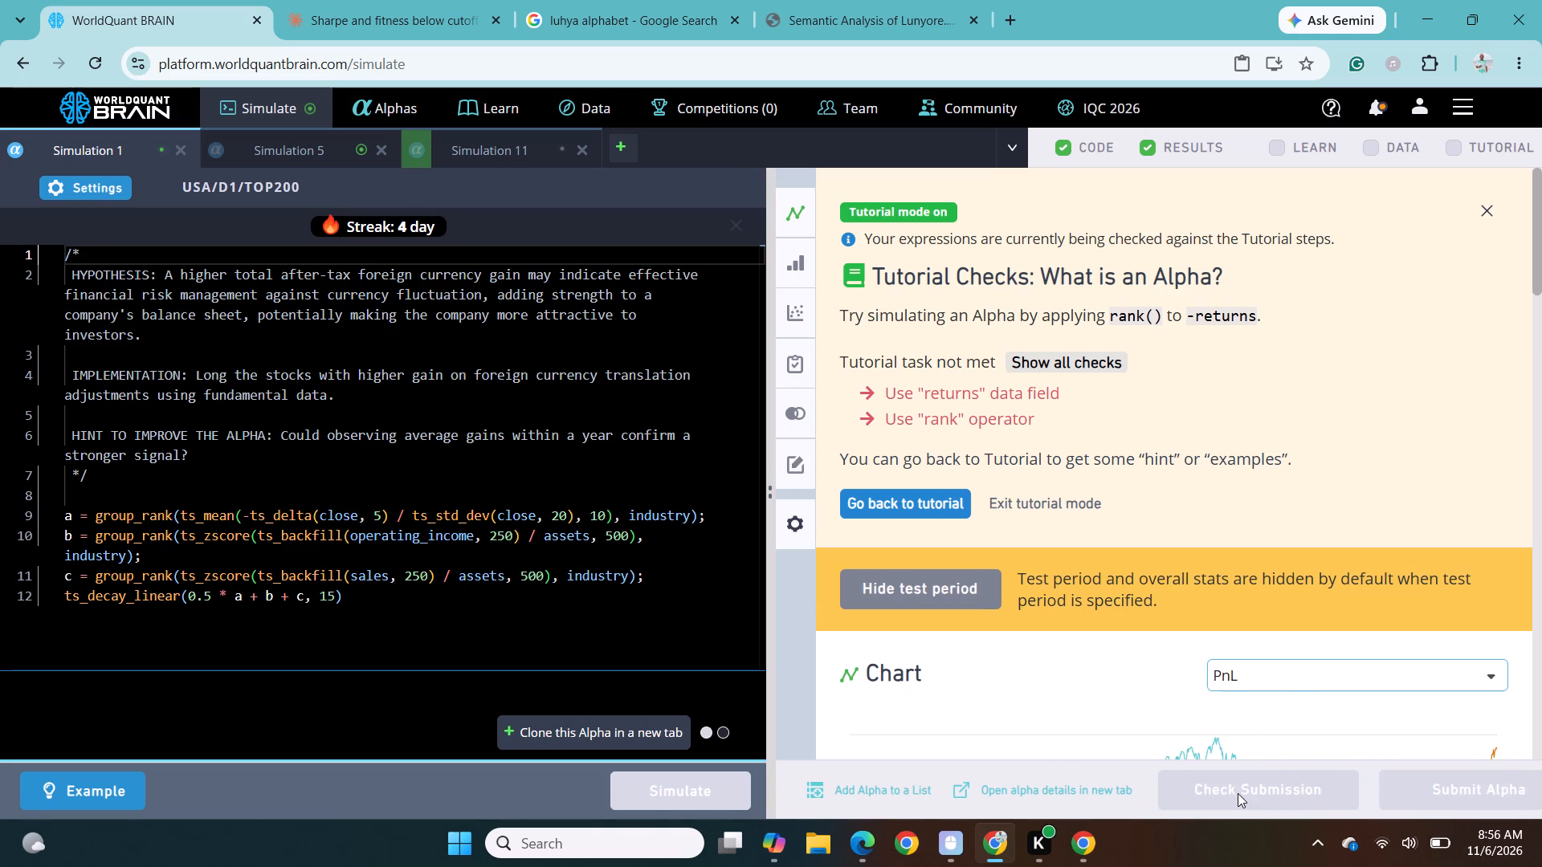
pyautogui.scroll(-4, 1095, 649)
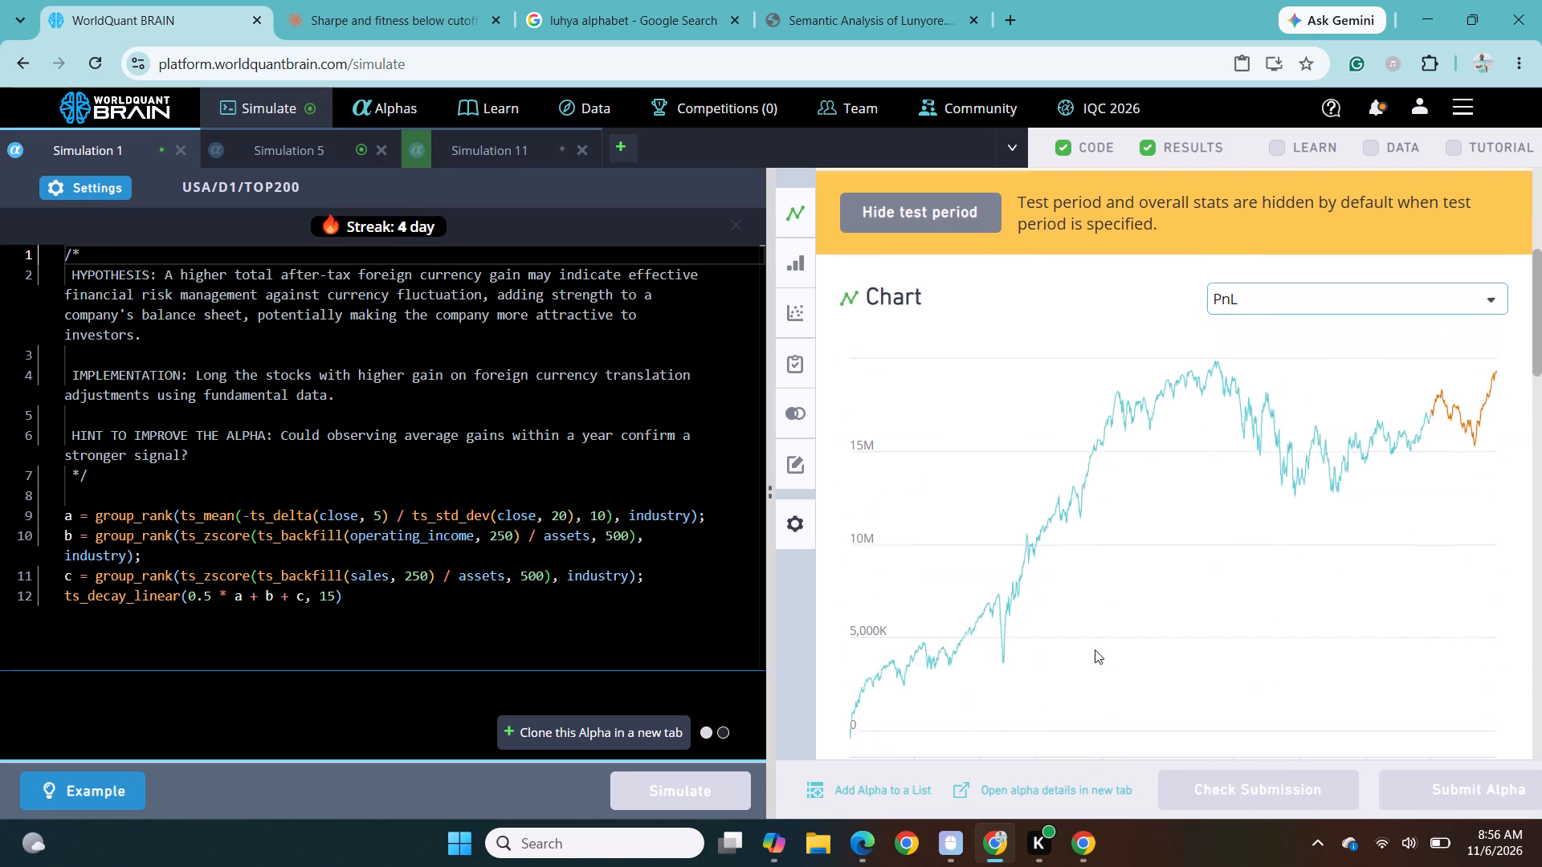
pyautogui.scroll(-3, 1095, 649)
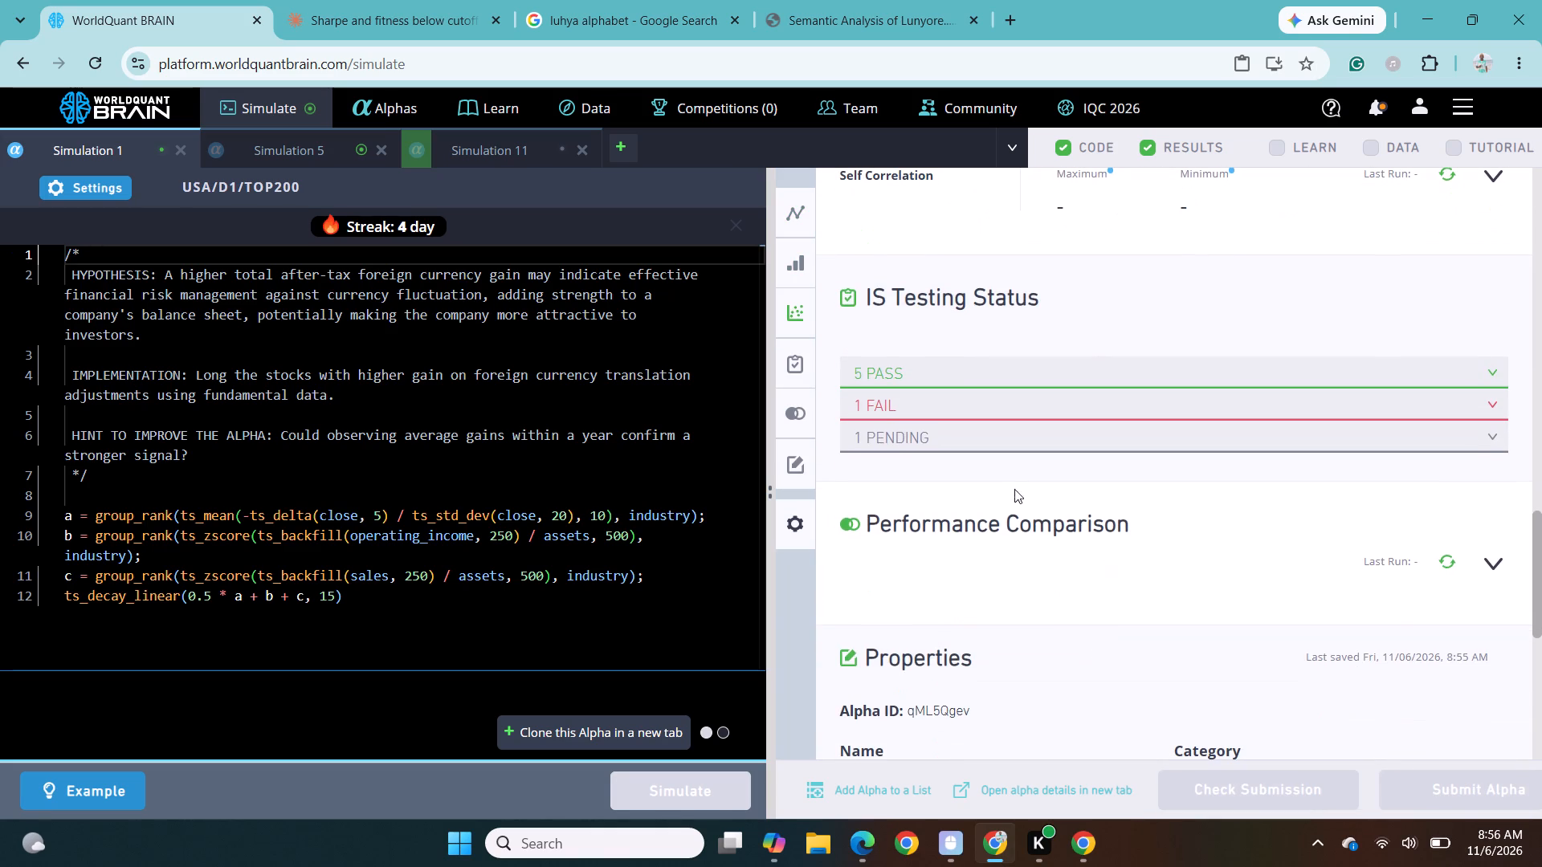
pyautogui.click(1012, 406)
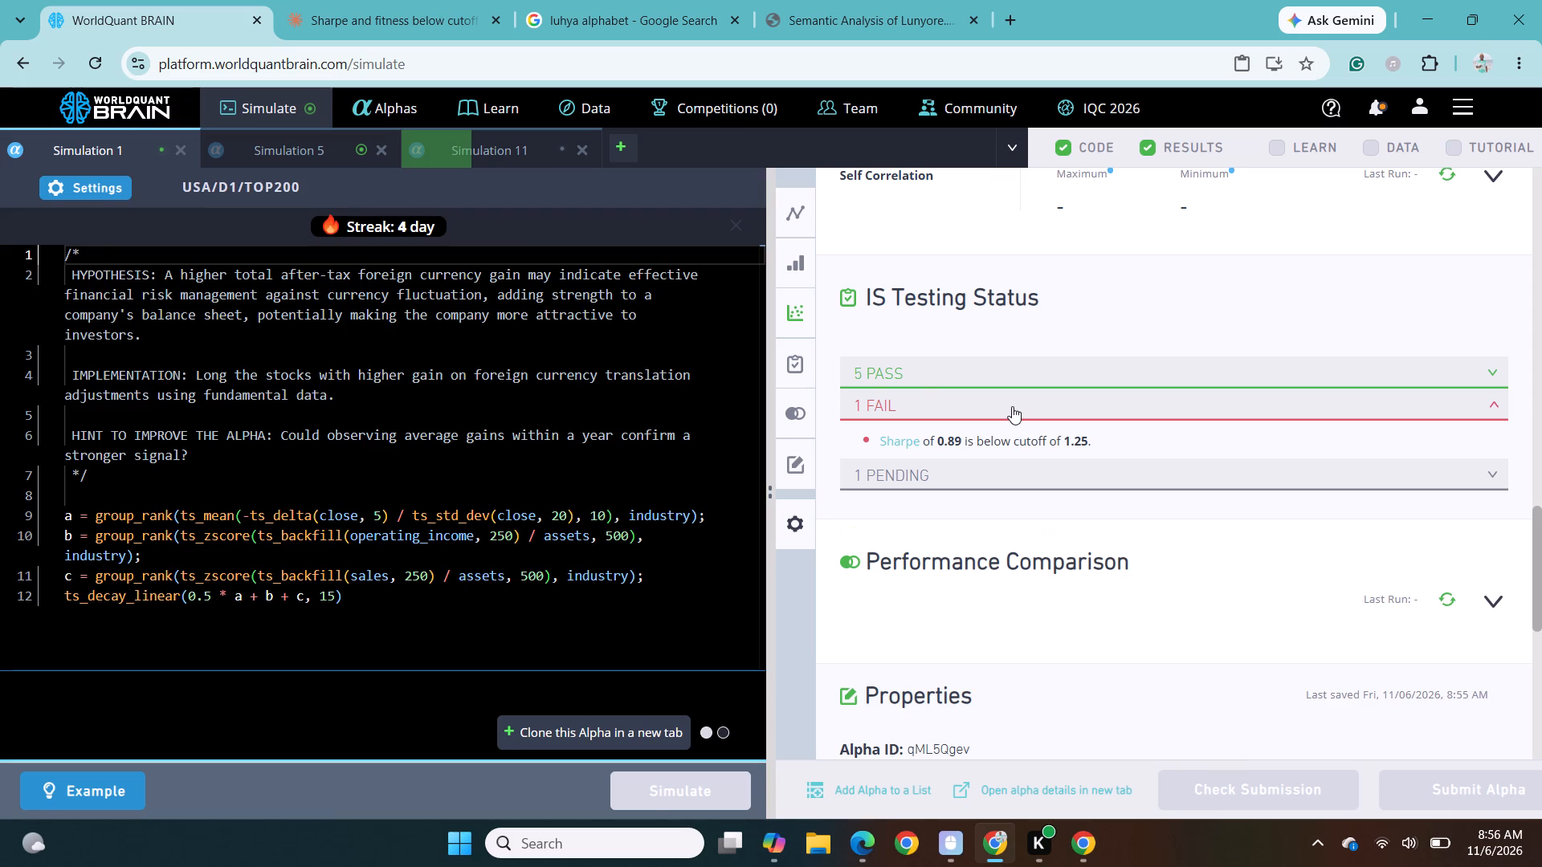
# Set the years value of Simulation 1's test period to 1, apply the change and run the simulation.
pyautogui.click(108, 181)
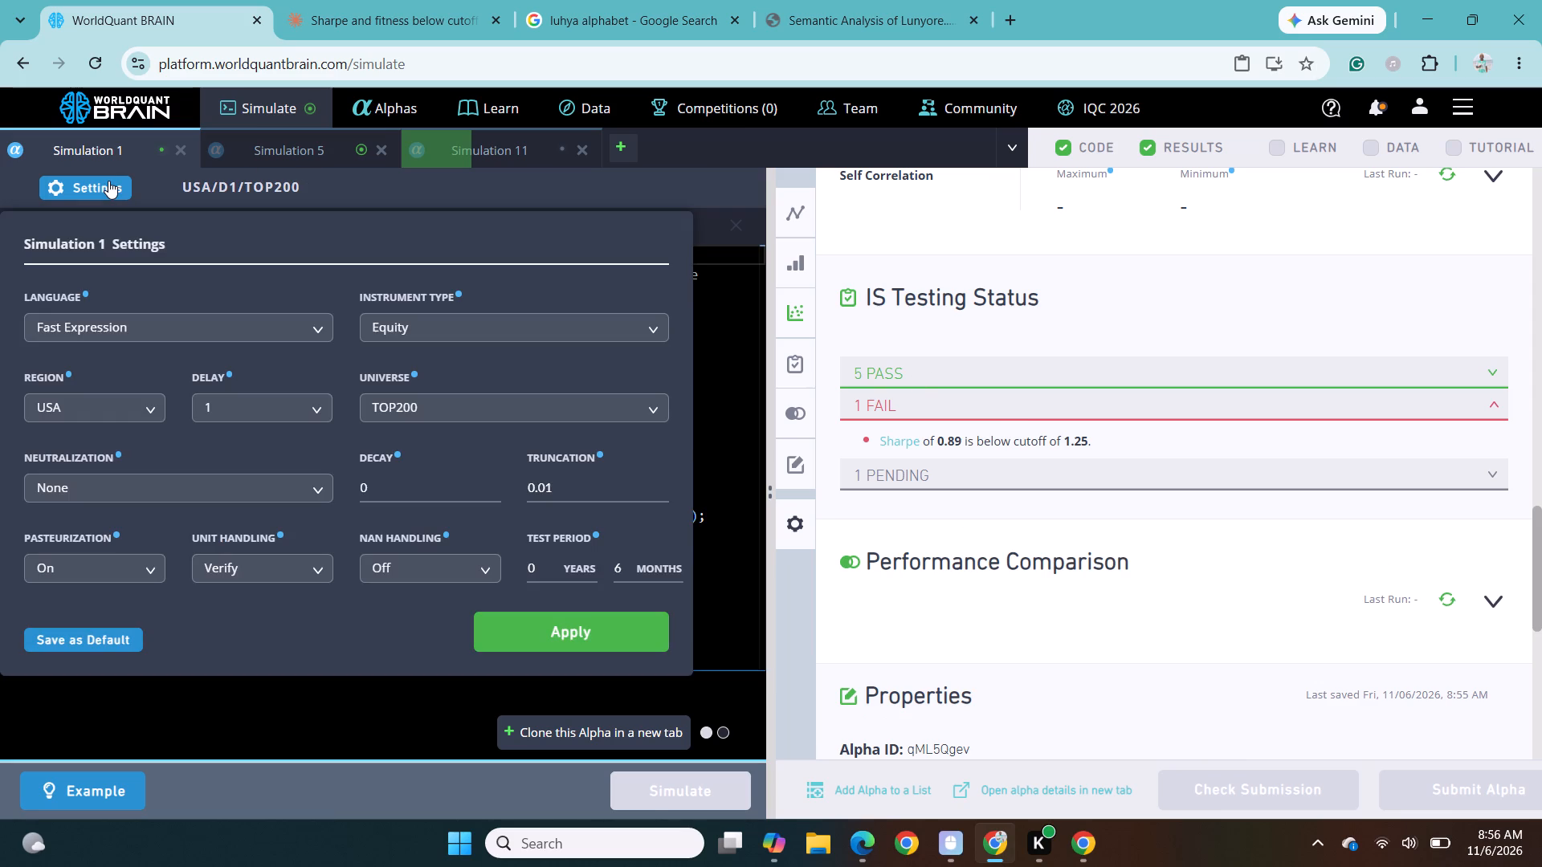
pyautogui.click(541, 572)
pyautogui.press('BackSpace')
pyautogui.press('1')
pyautogui.click(555, 629)
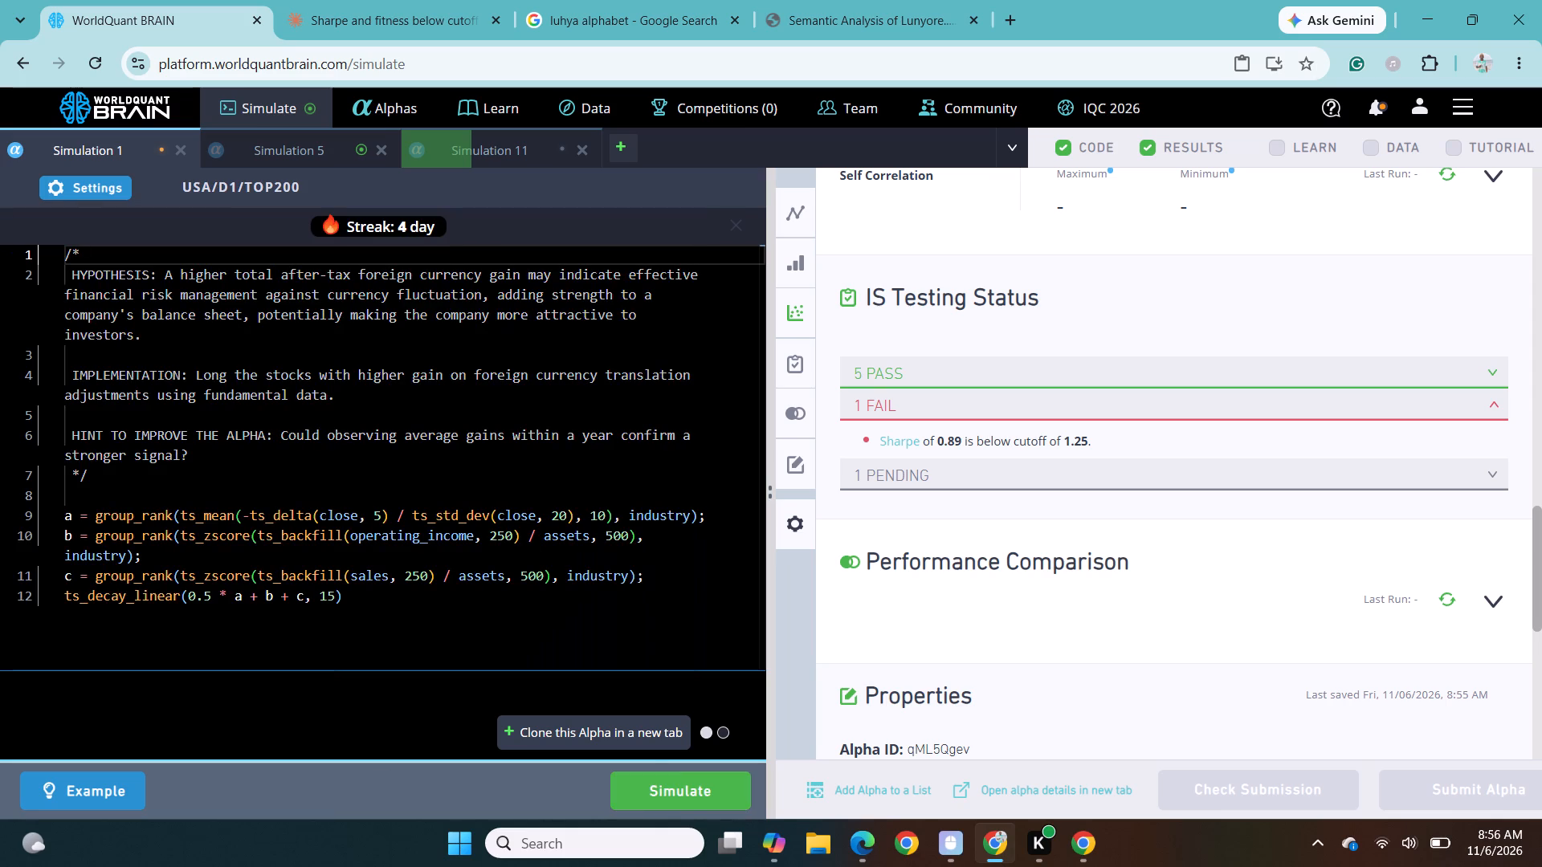
pyautogui.click(686, 804)
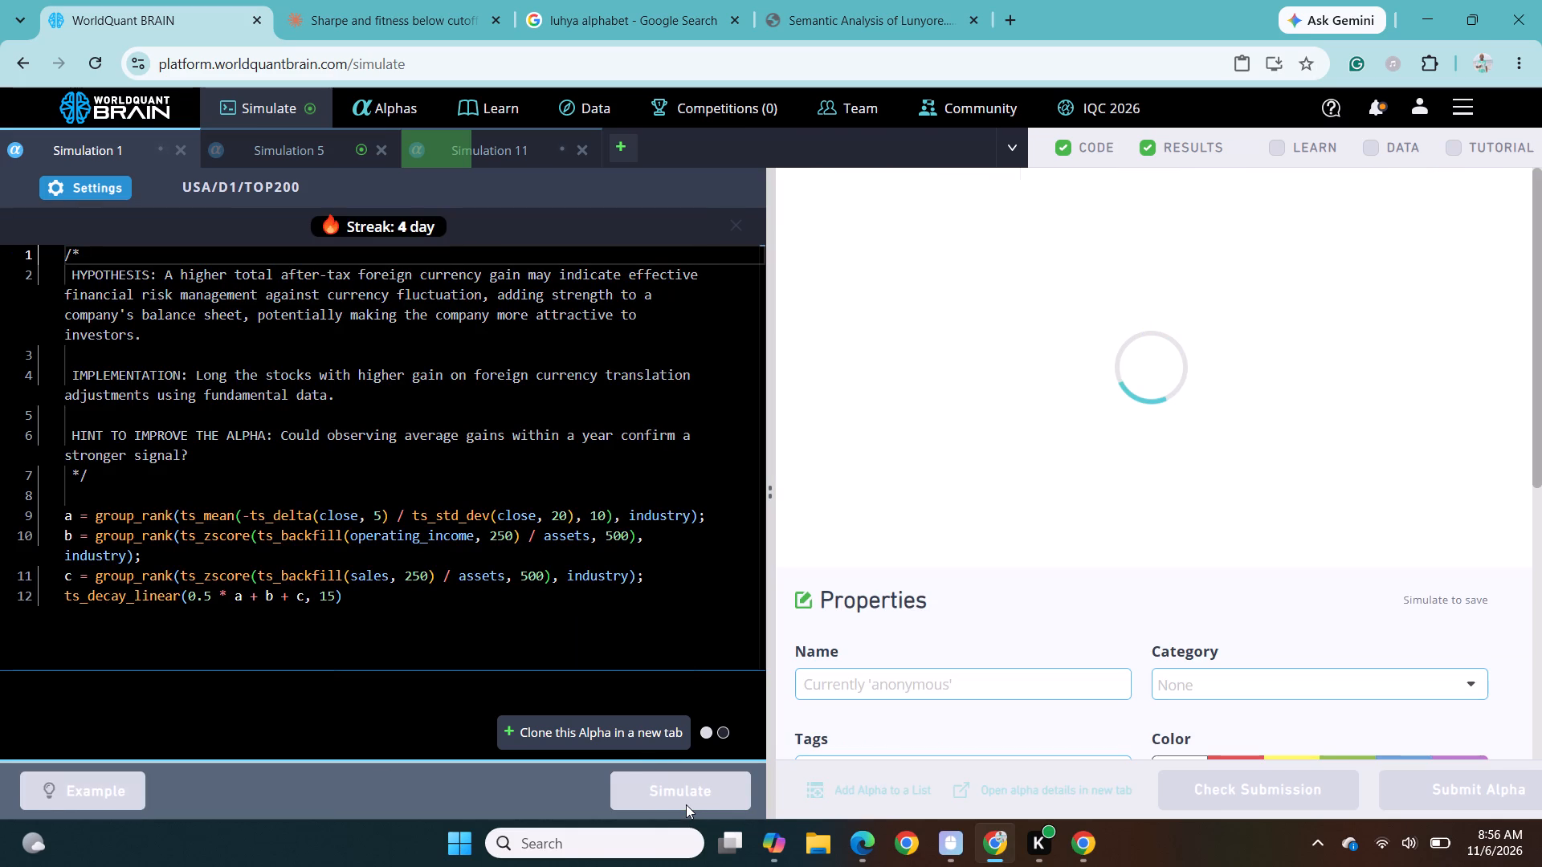
# Switch to the re-run Simulation 5, show its test period and expand its failed checks under IS Testing Status.
pyautogui.click(300, 141)
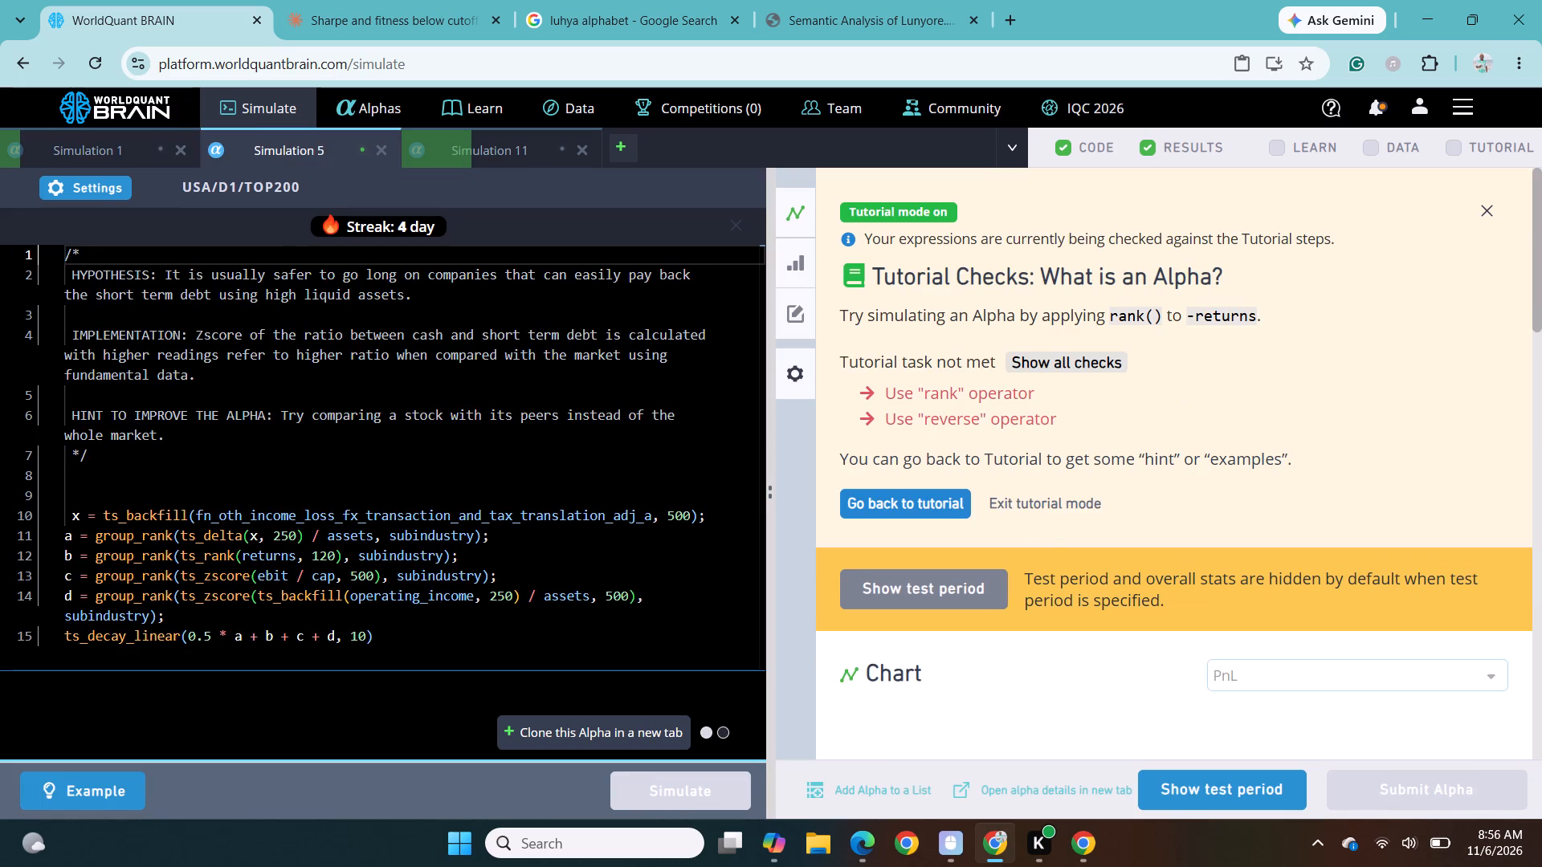
pyautogui.click(1219, 789)
pyautogui.scroll(-2, 1118, 641)
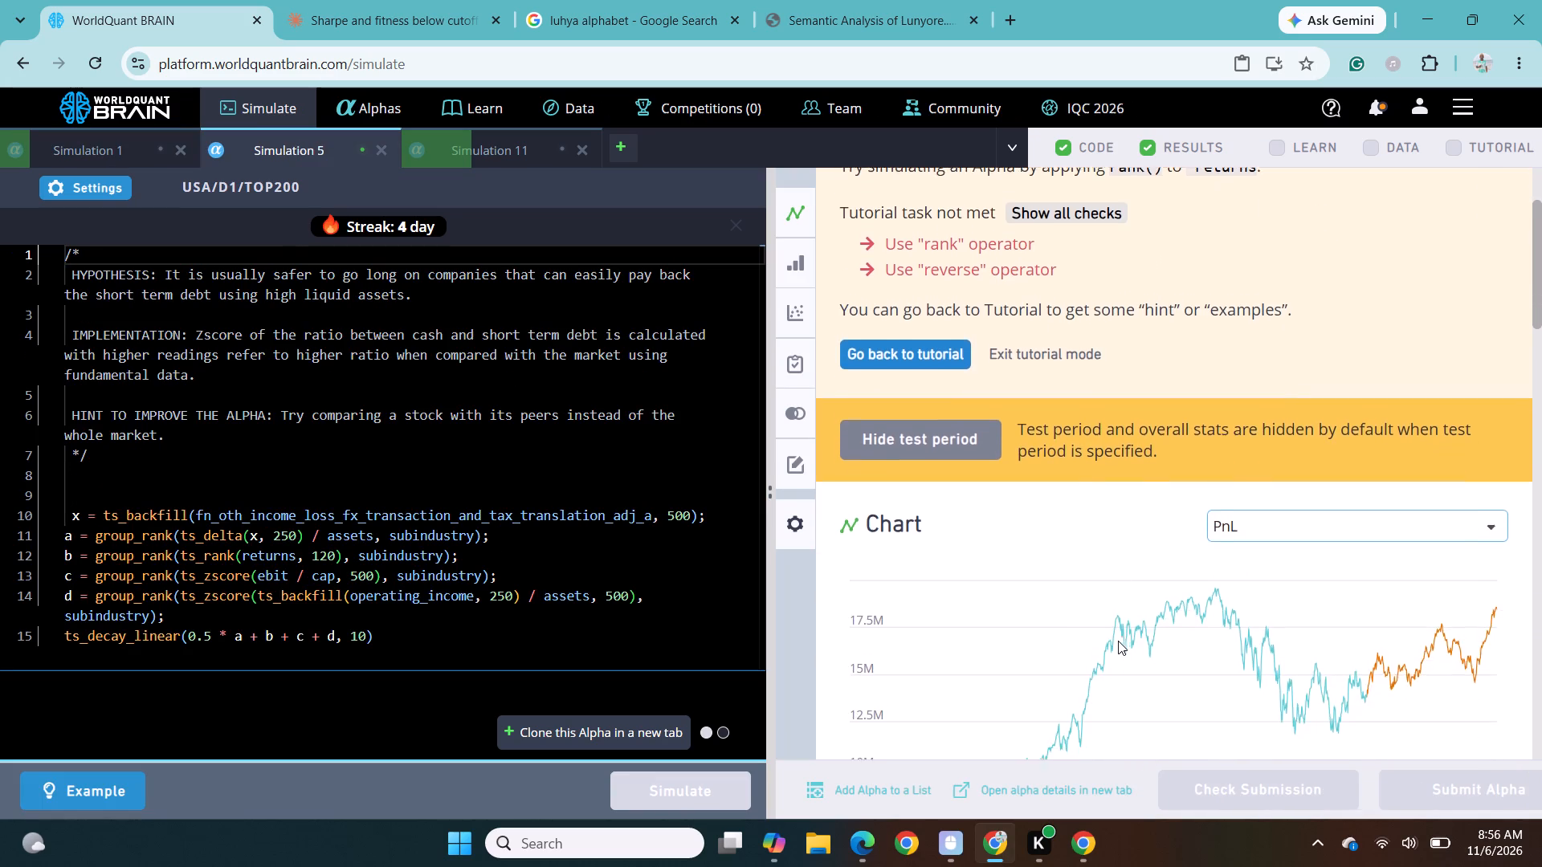
pyautogui.scroll(-4, 1118, 641)
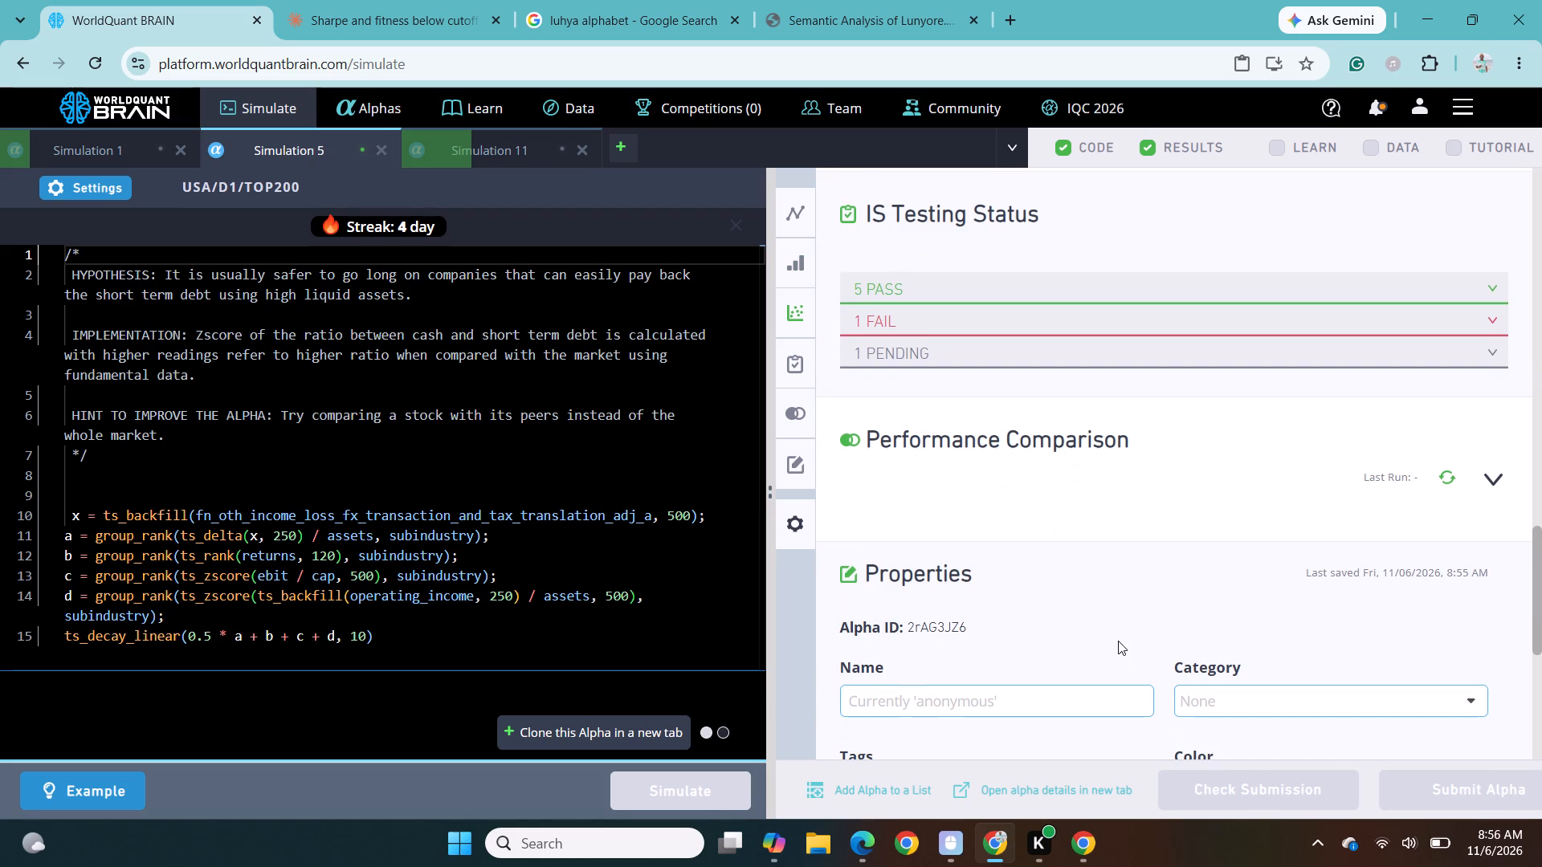
pyautogui.click(1051, 307)
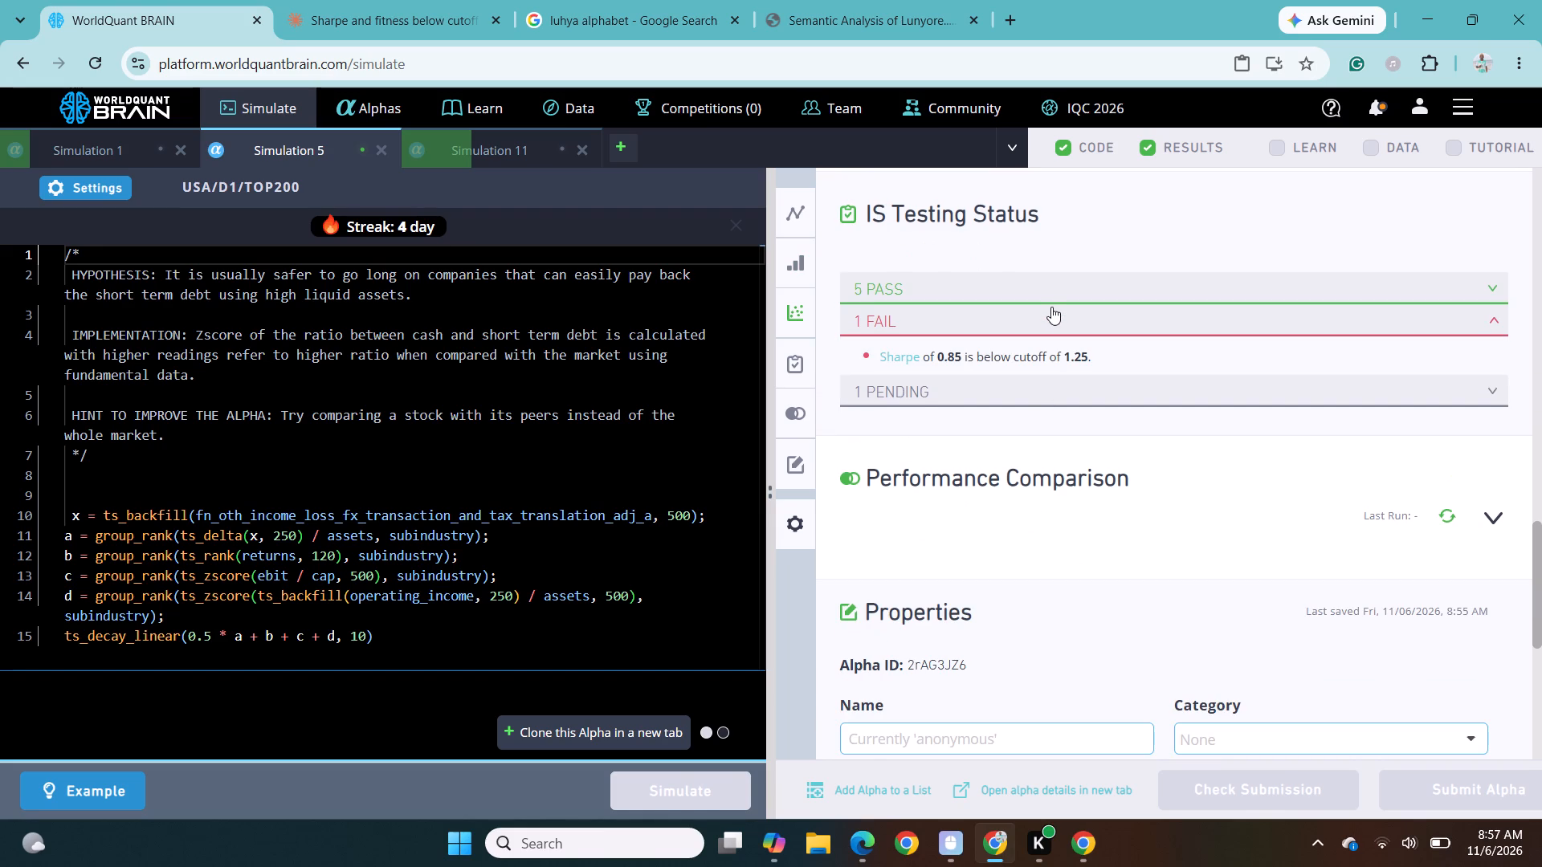
# Turn NaN handling off in Simulation 5's settings, apply the change and run the simulation.
pyautogui.click(84, 181)
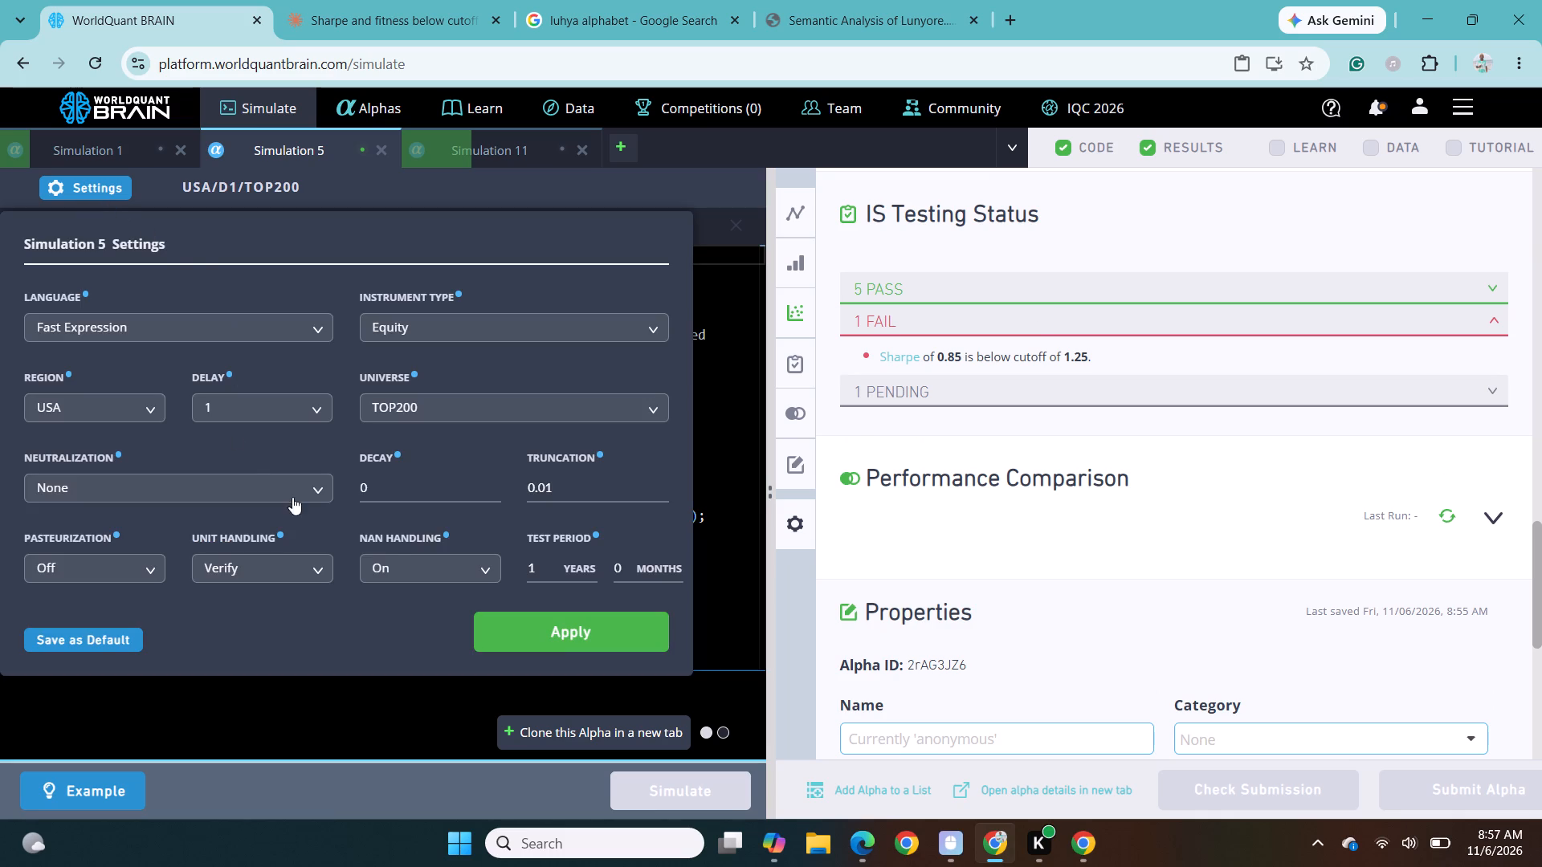
pyautogui.click(484, 567)
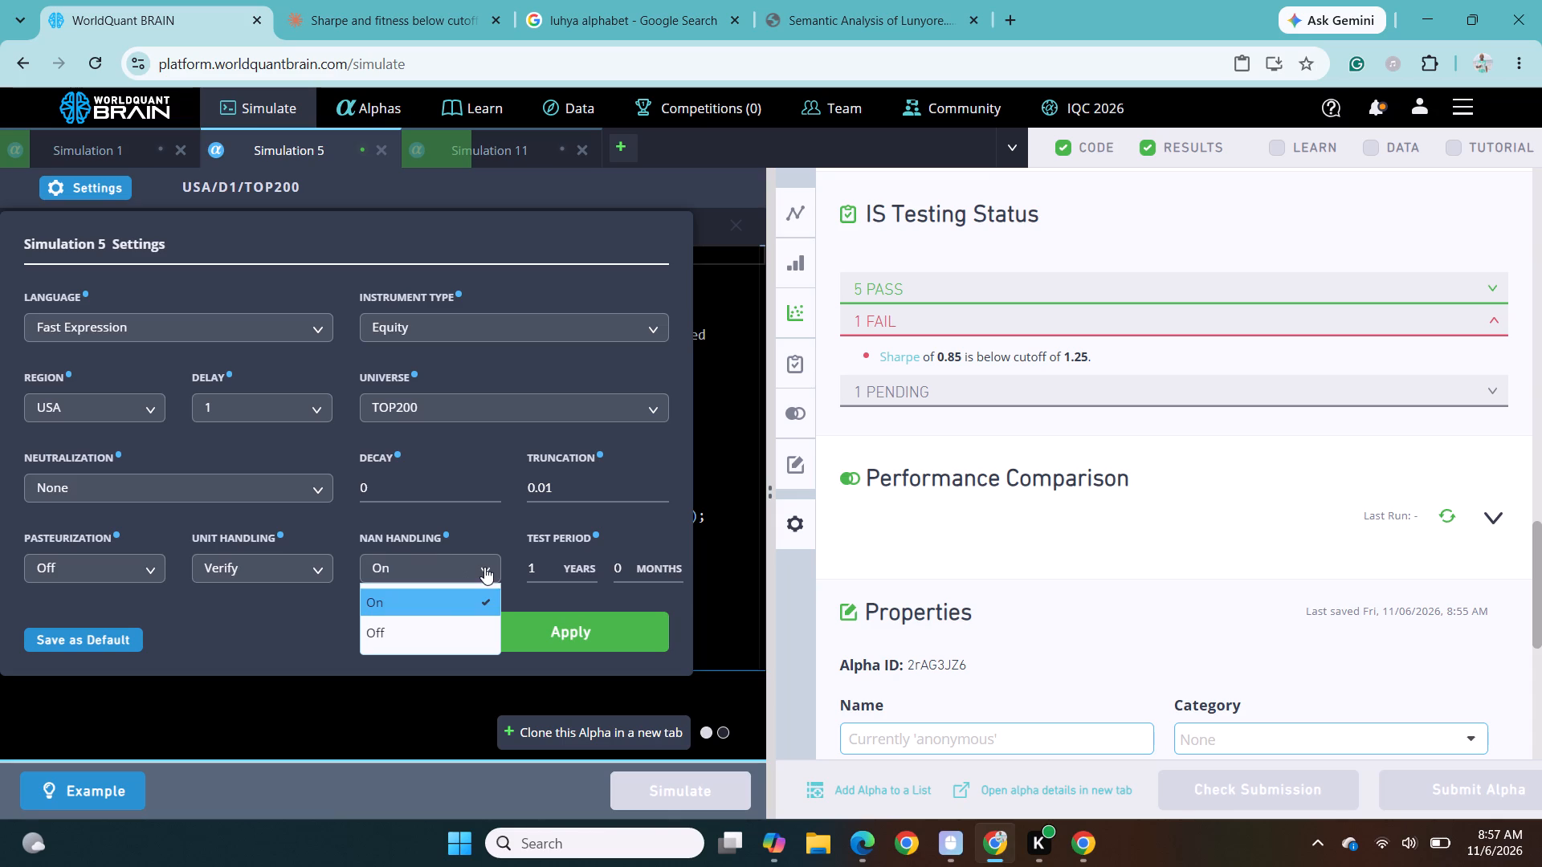
pyautogui.click(418, 633)
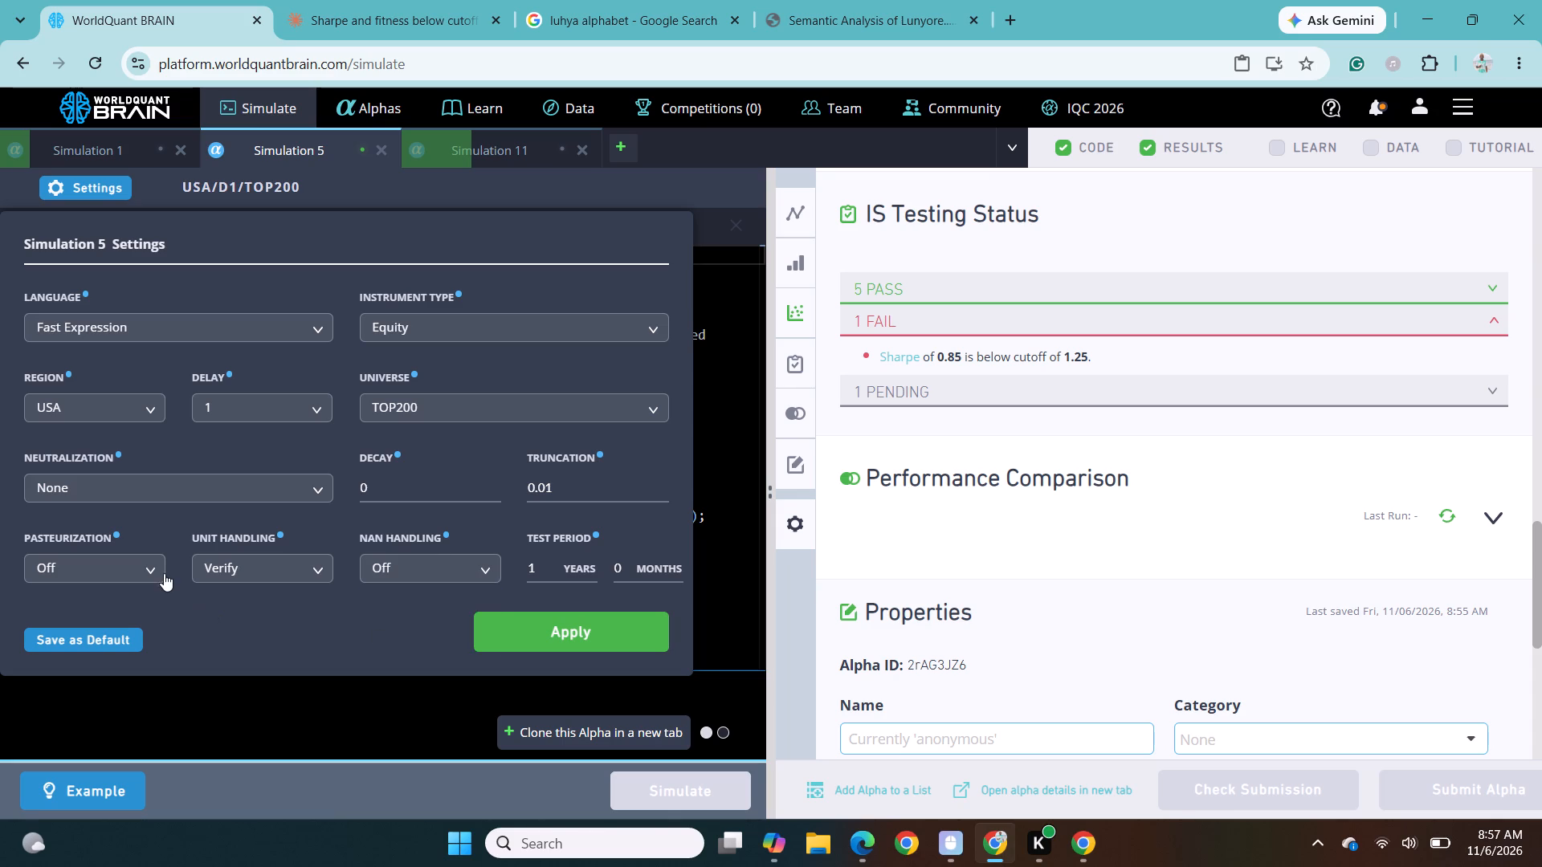
pyautogui.click(615, 621)
pyautogui.click(712, 807)
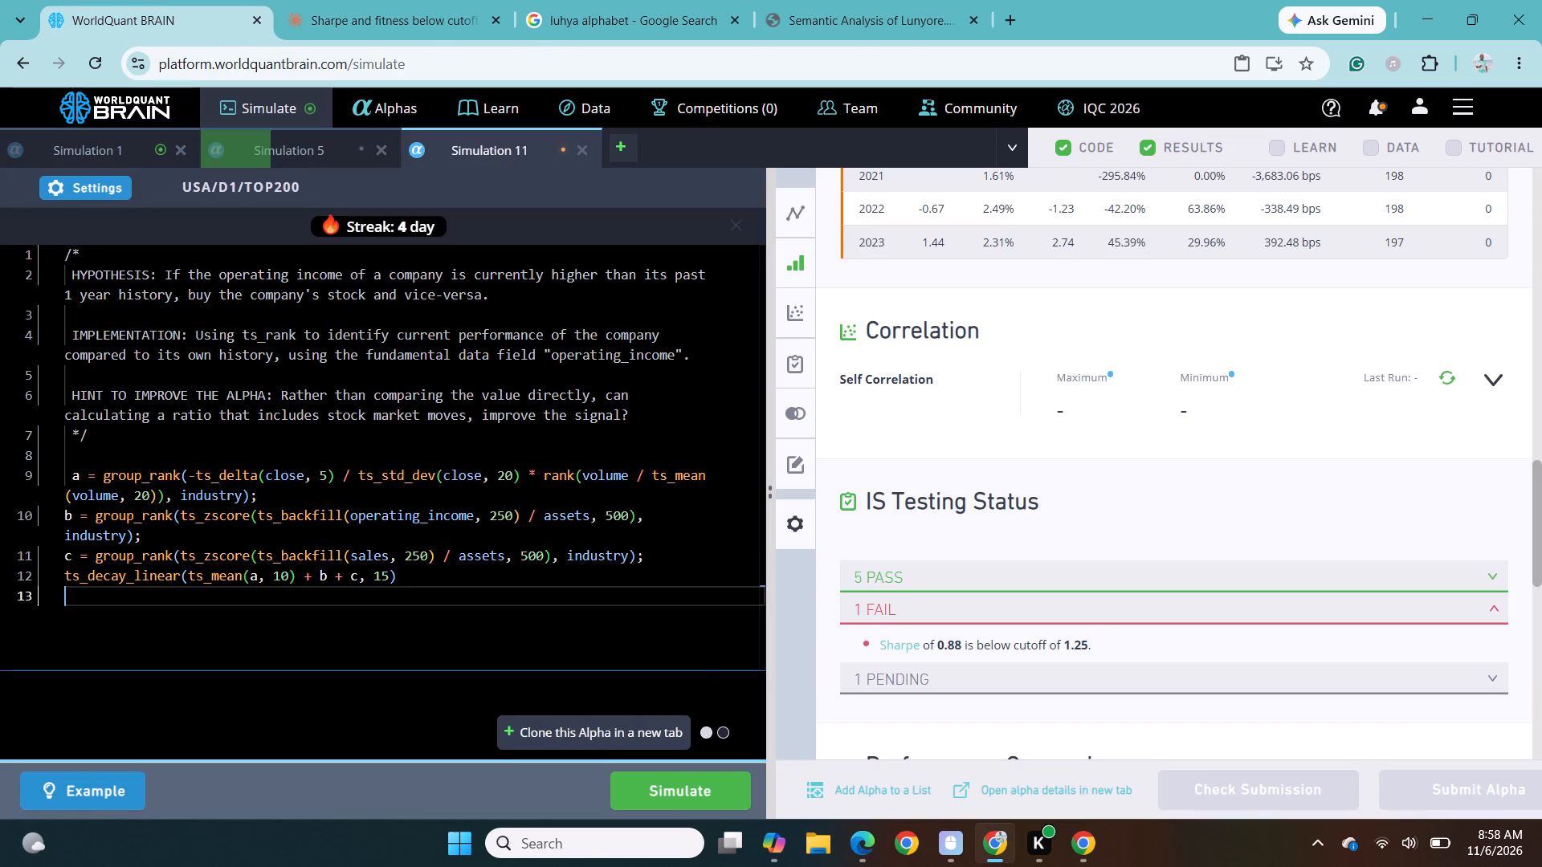
pyautogui.rightClick(412, 584)
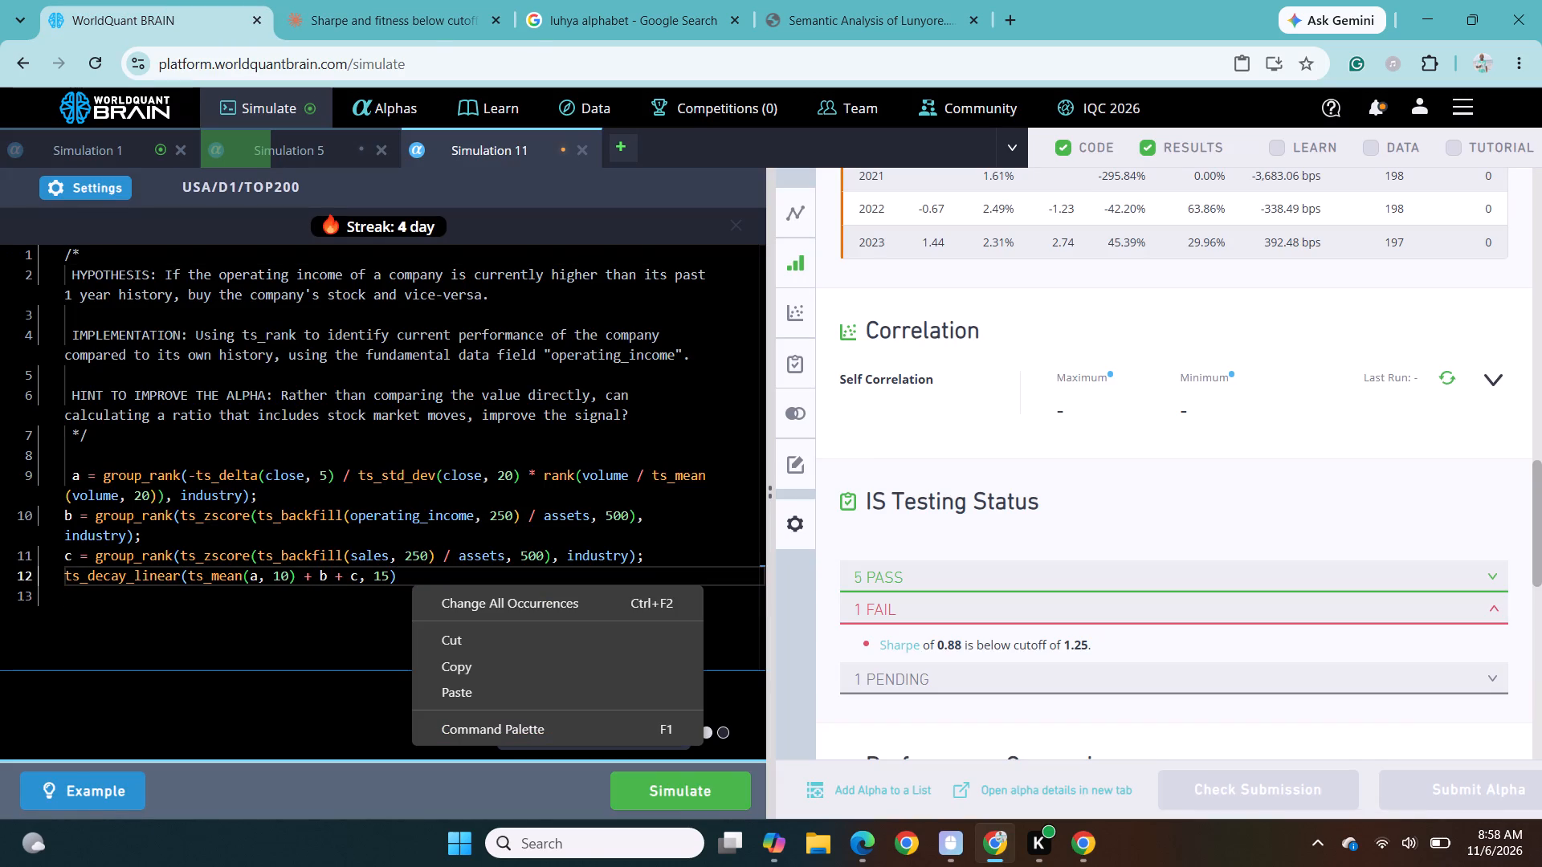
pyautogui.click(67, 604)
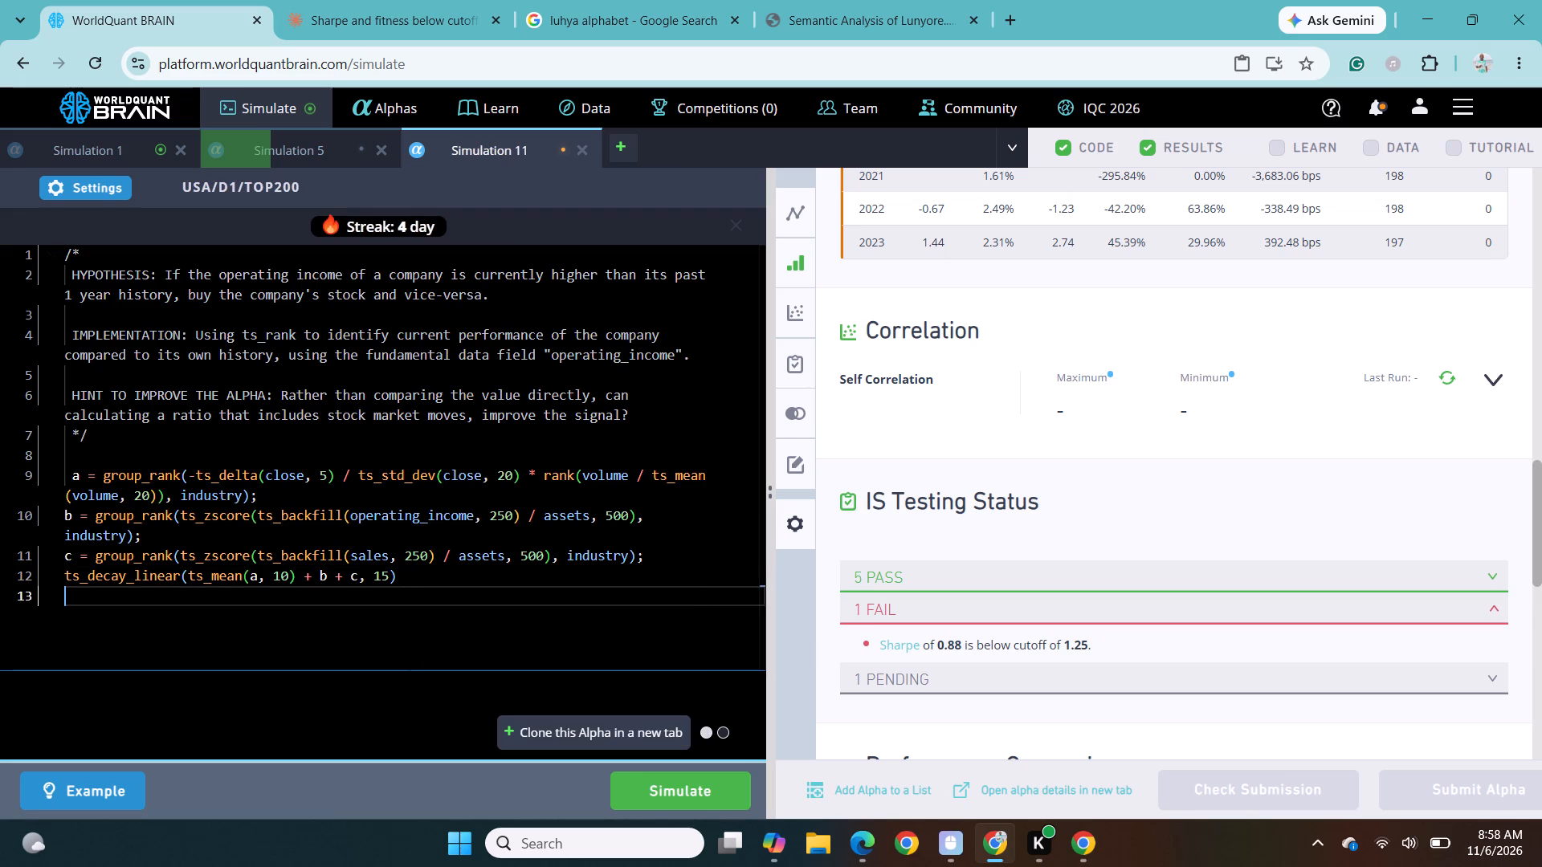
pyautogui.rightClick(67, 604)
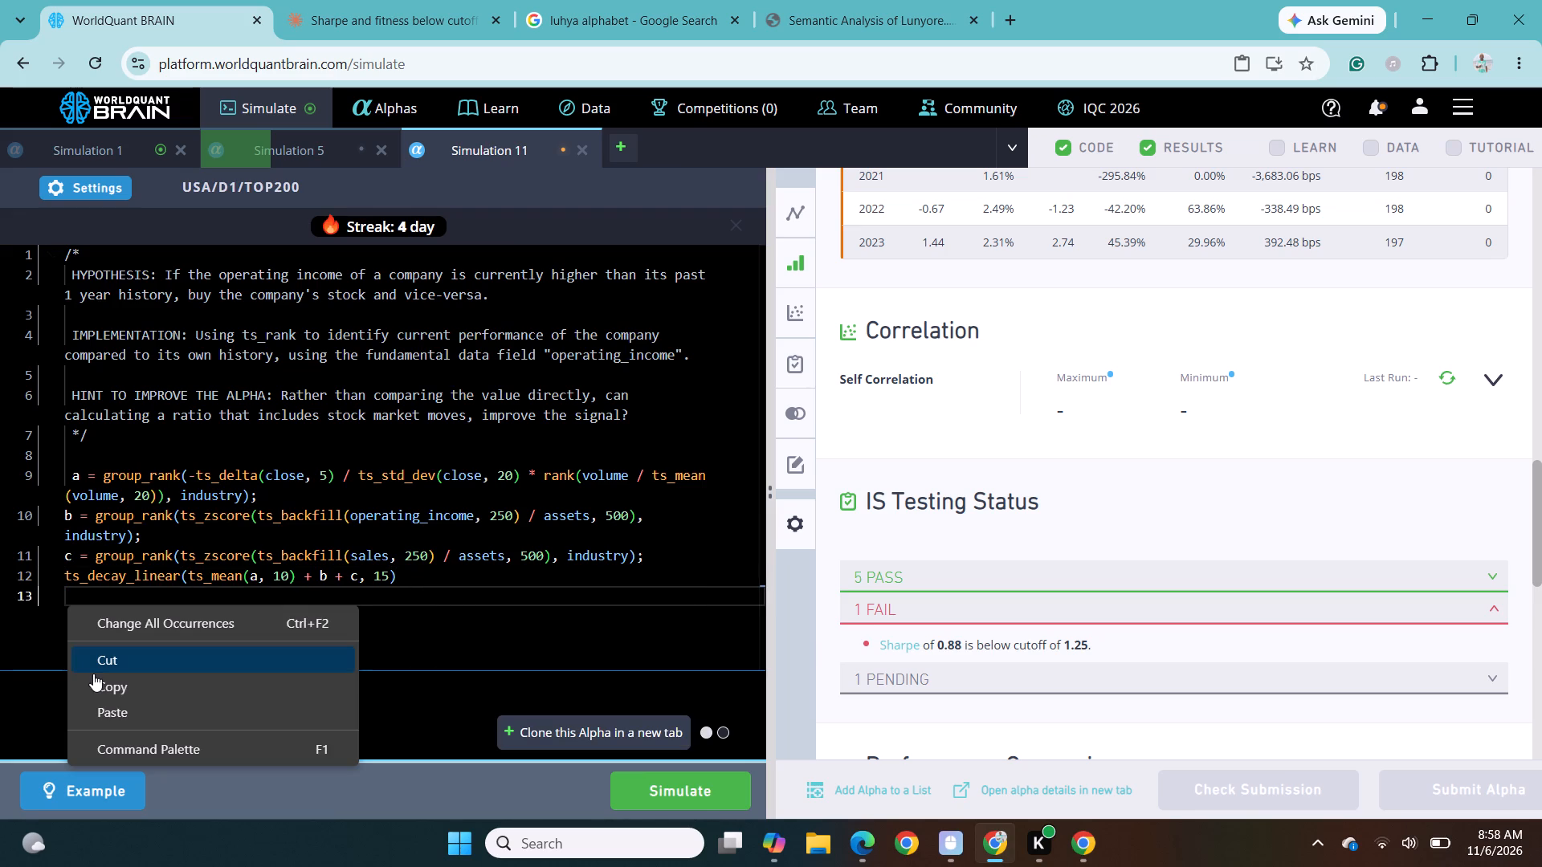
pyautogui.click(114, 704)
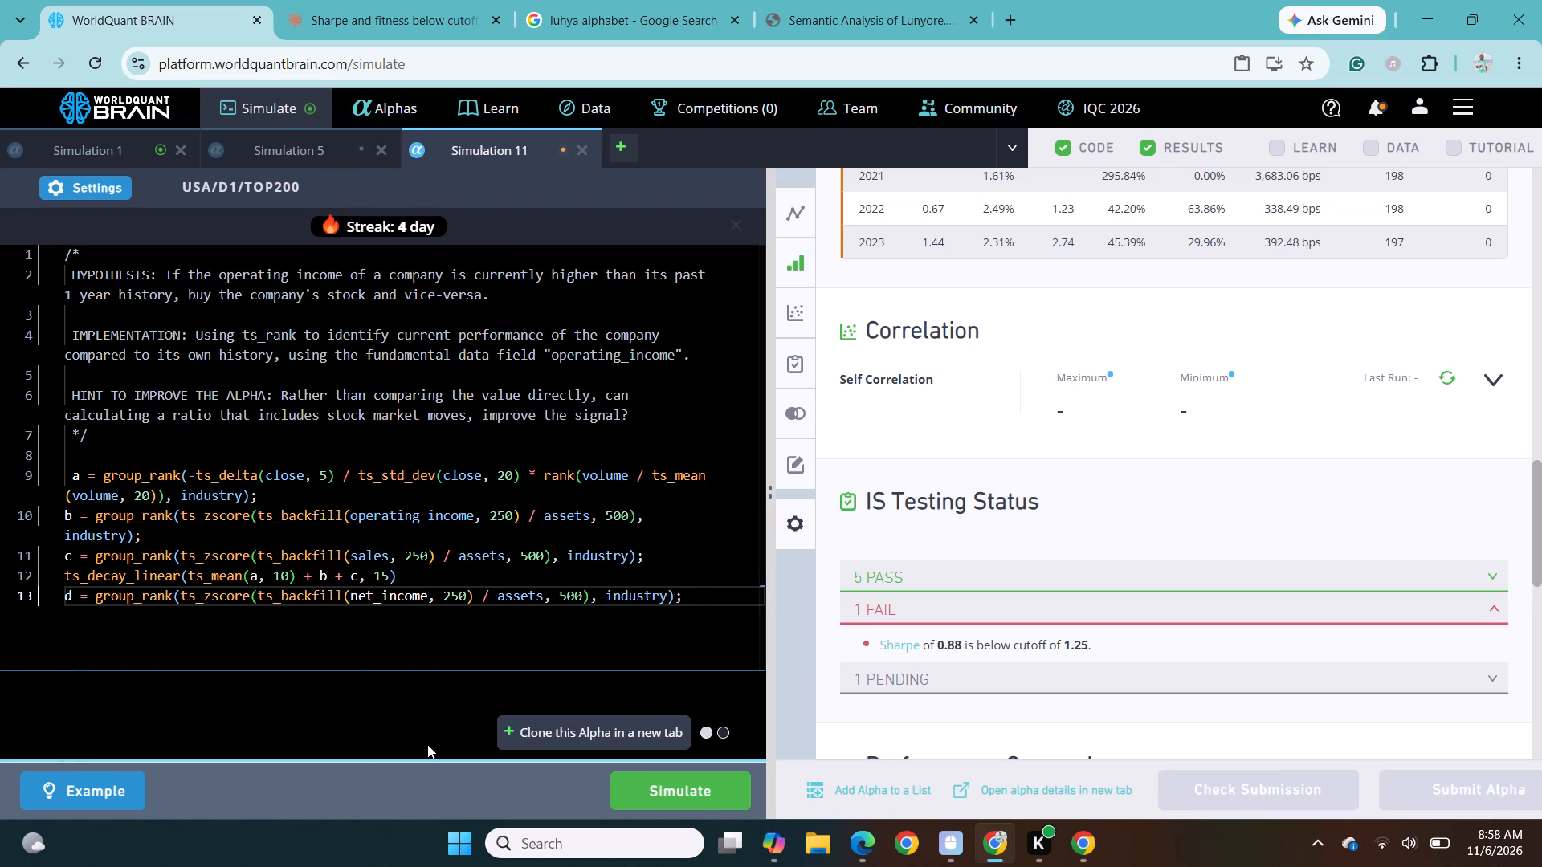
pyautogui.click(673, 797)
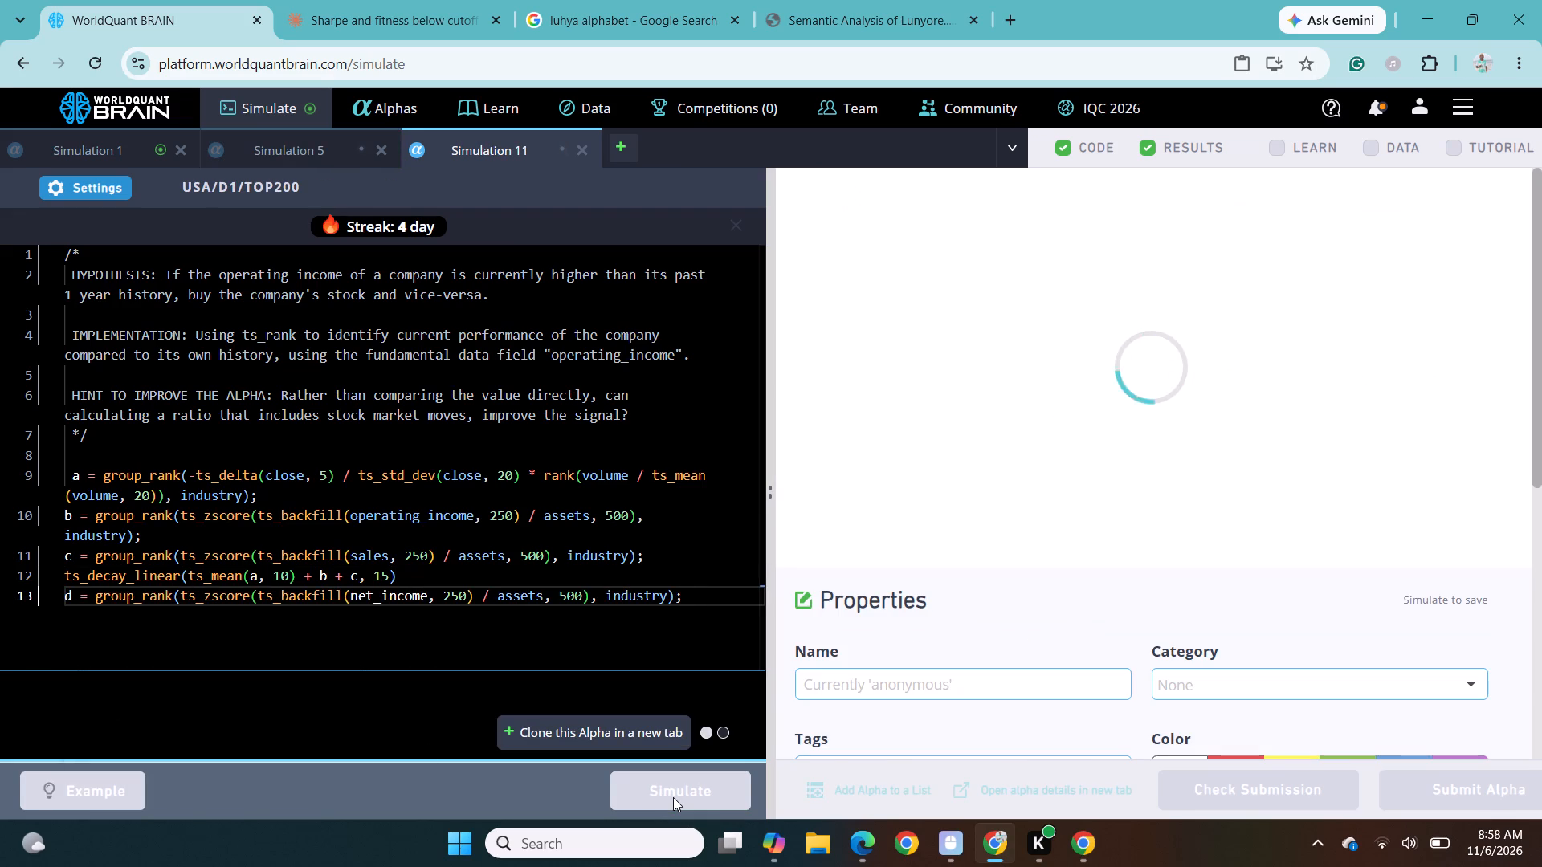
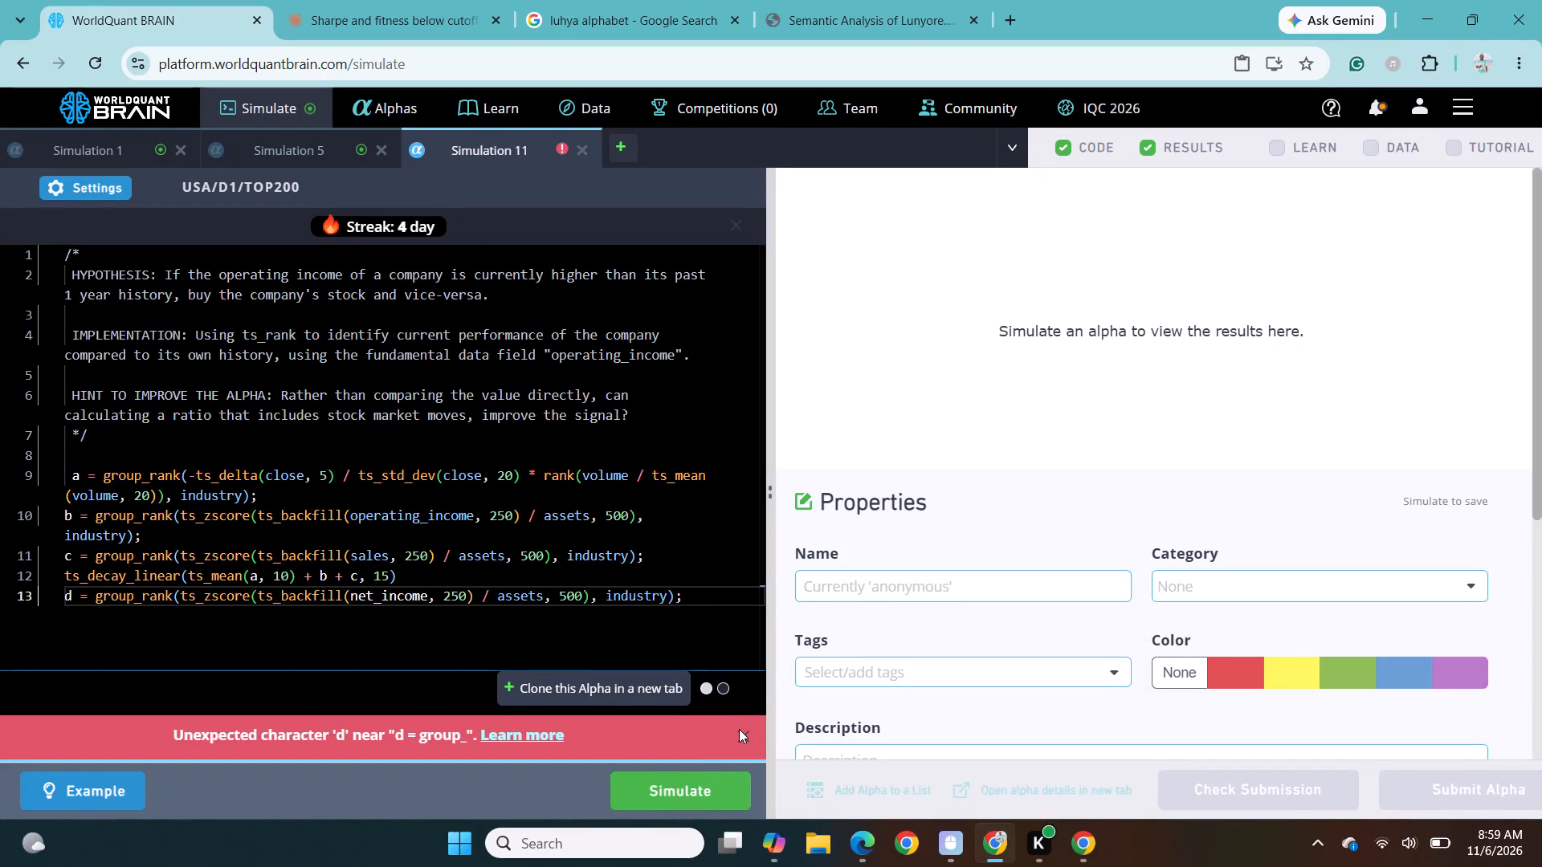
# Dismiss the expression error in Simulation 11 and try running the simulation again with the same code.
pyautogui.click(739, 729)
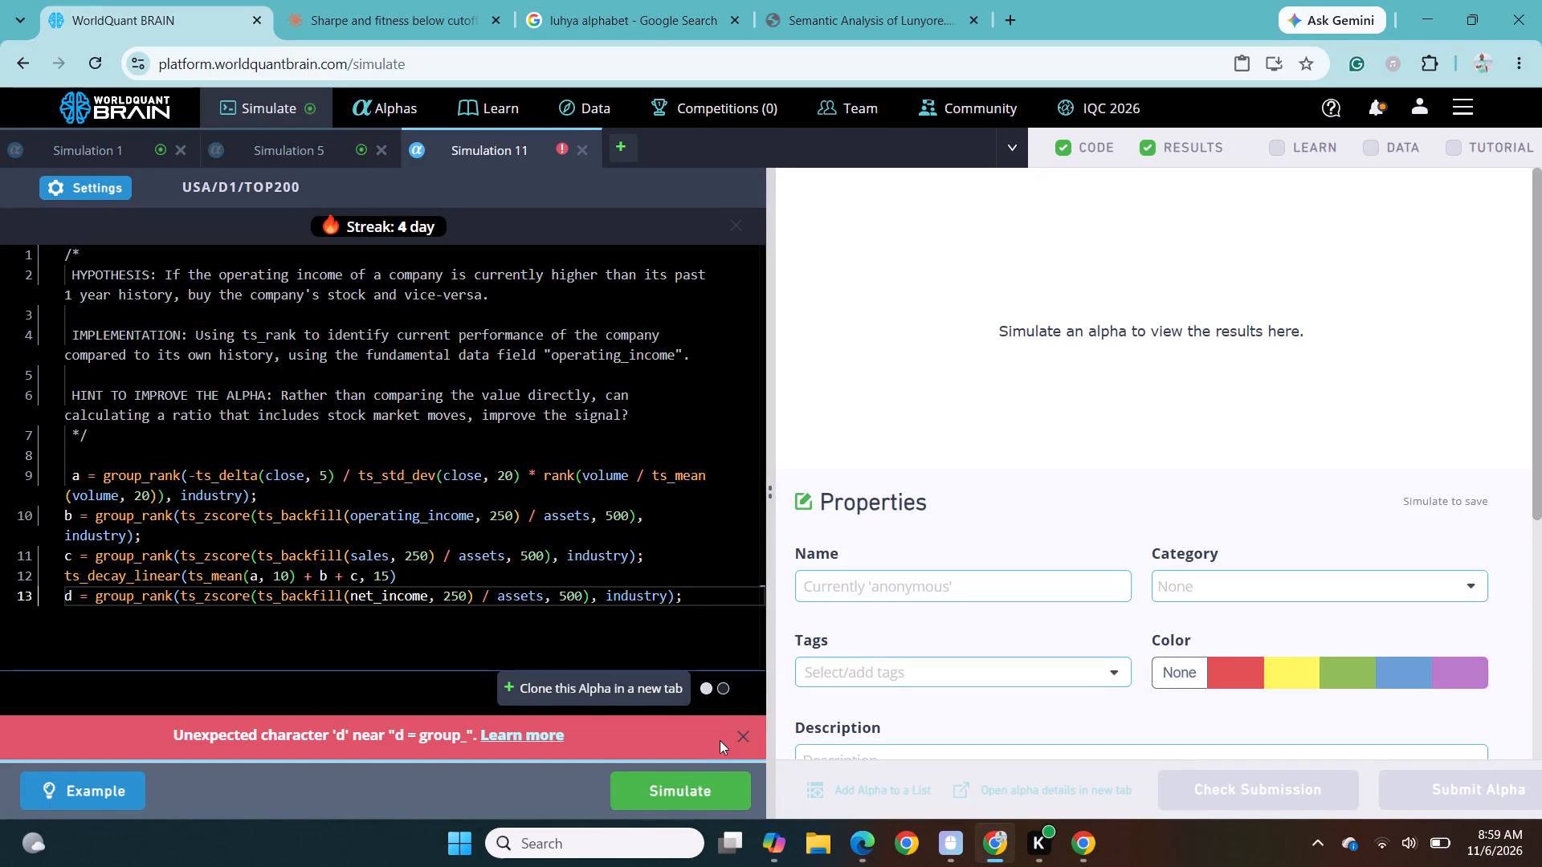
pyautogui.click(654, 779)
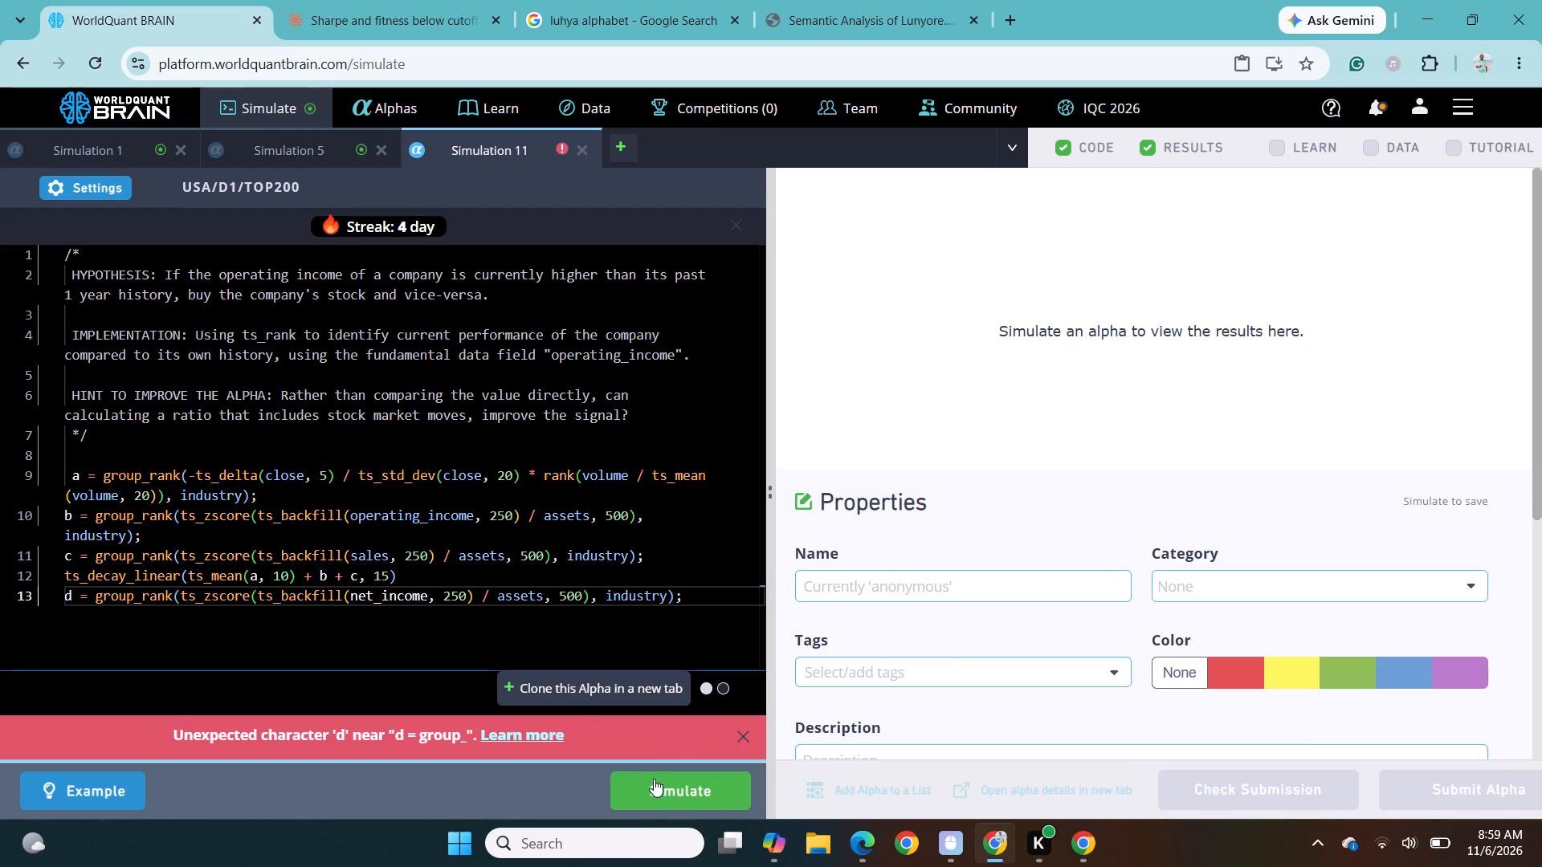